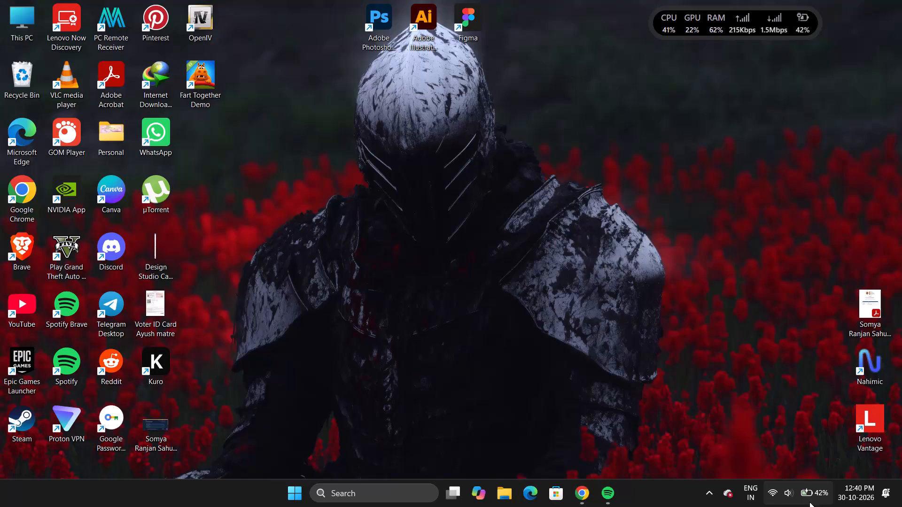
# Turn off the laptop's Energy saver mode.
pyautogui.click(809, 502)
pyautogui.click(859, 322)
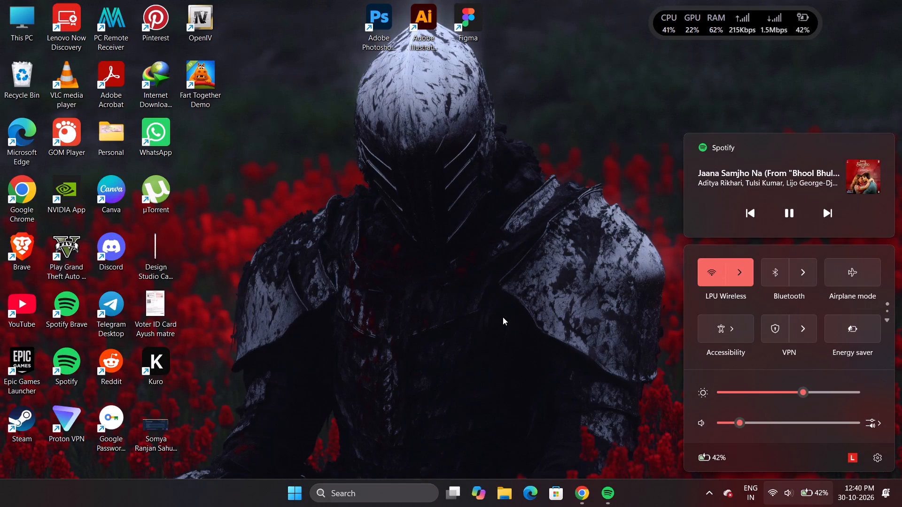
pyautogui.click(503, 317)
# Open Google Chrome on a new tab page.
pyautogui.click(576, 500)
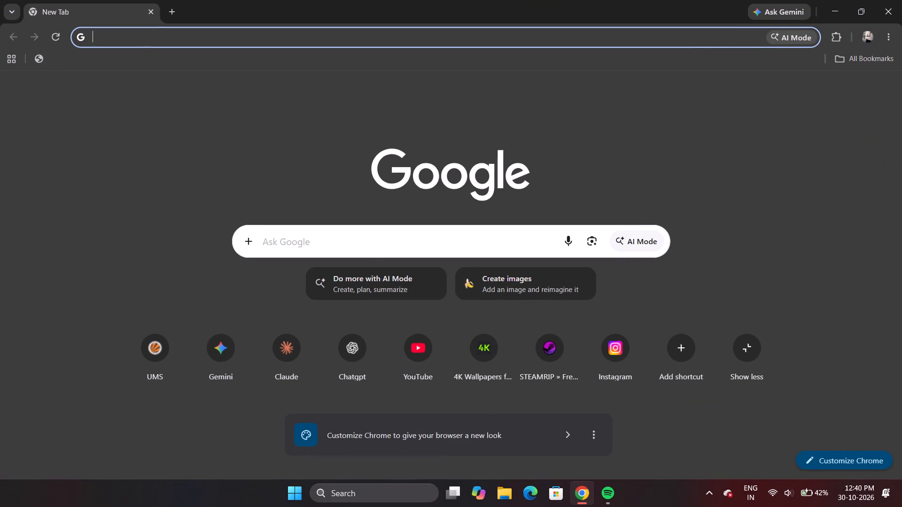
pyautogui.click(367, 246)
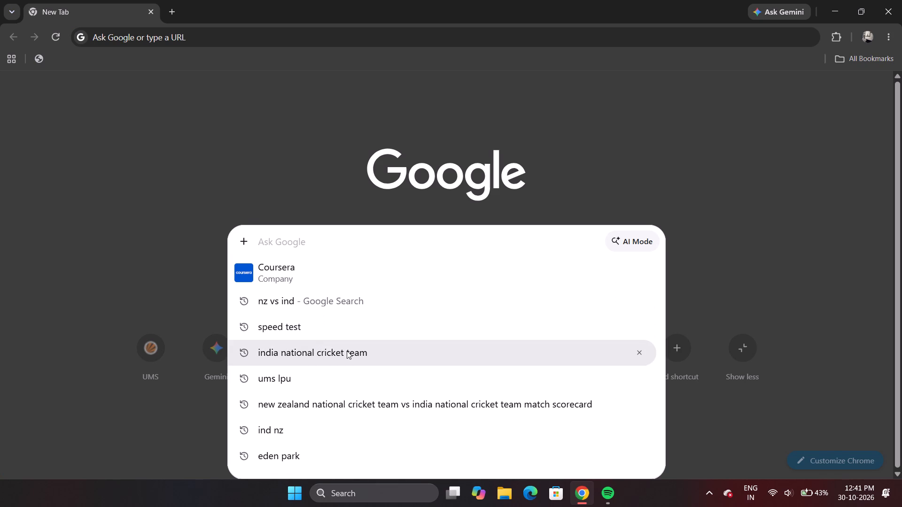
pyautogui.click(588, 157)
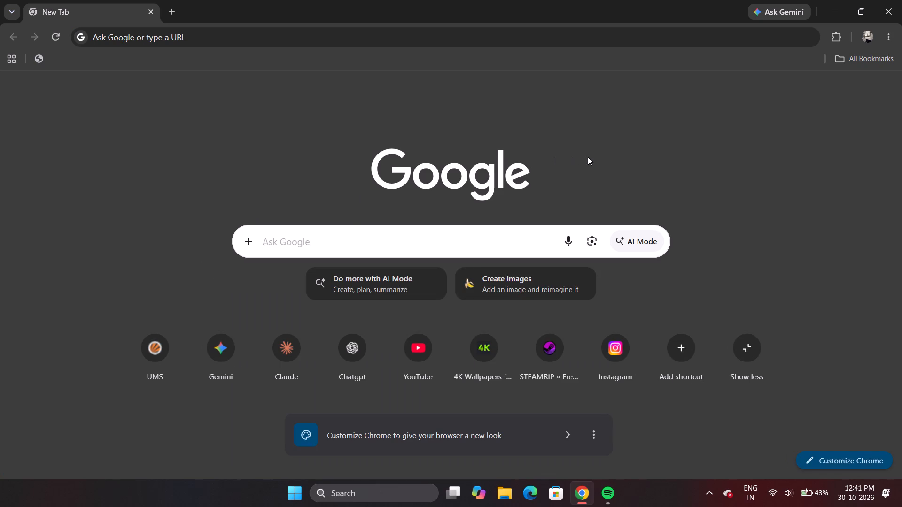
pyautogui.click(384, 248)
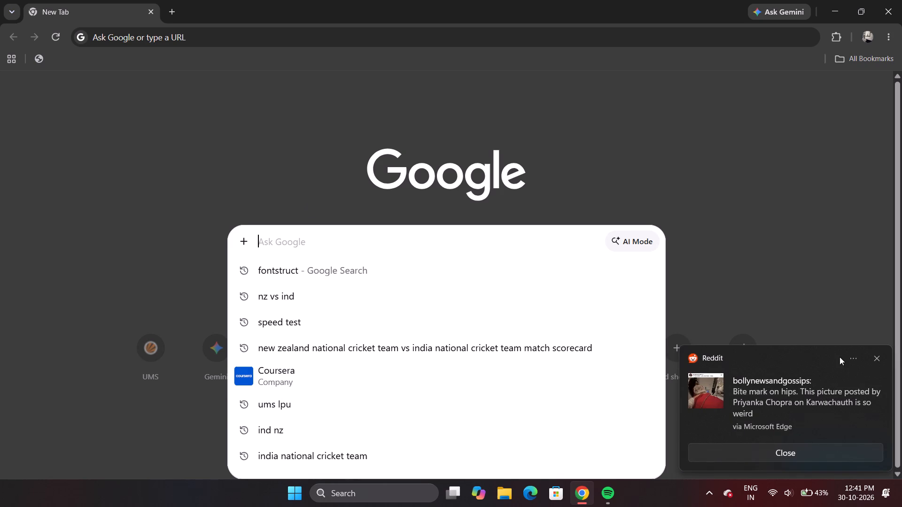
# Dismiss the Reddit notification and close the Google search suggestions.
pyautogui.click(878, 359)
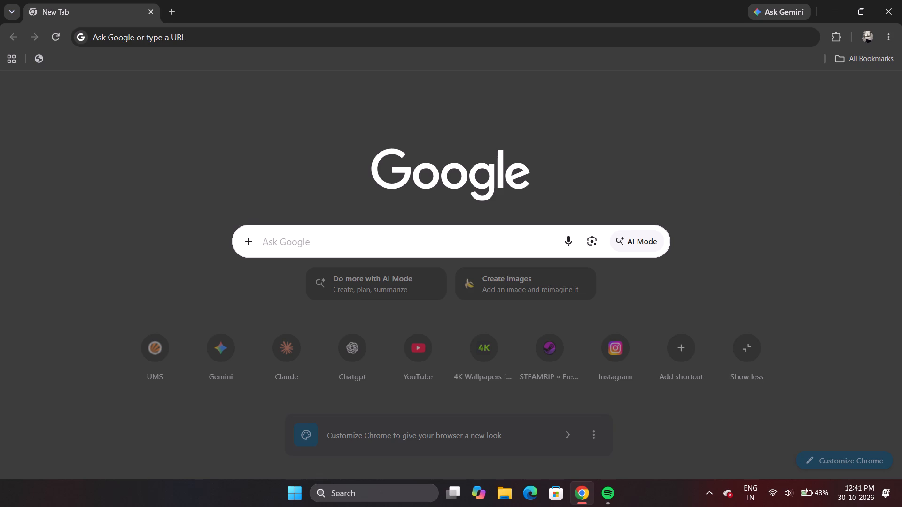
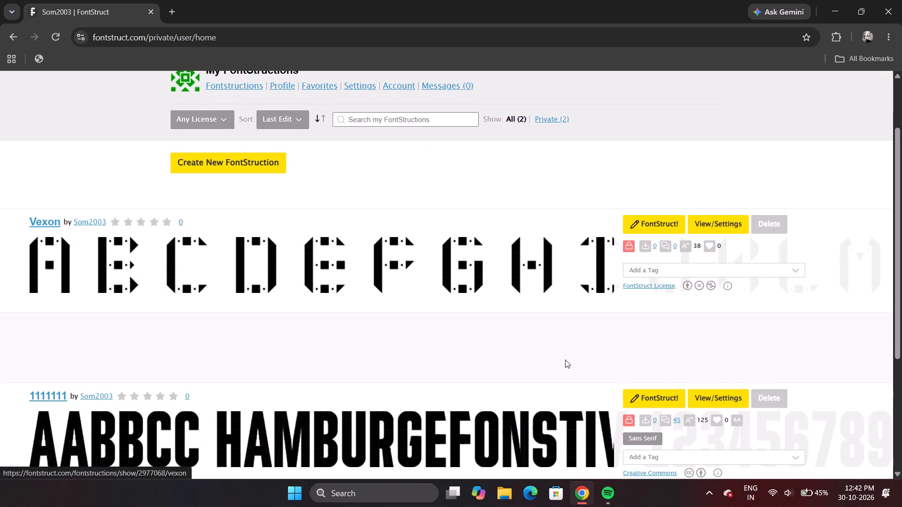
# Open the 1111111 FontStruction from the My FontStructions list and look through its glyph preview.
pyautogui.scroll(-1, 442, 334)
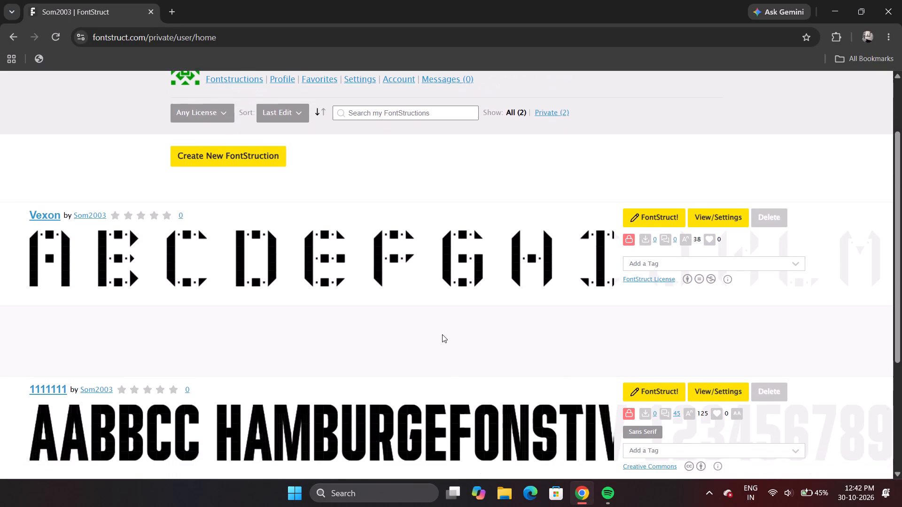
pyautogui.scroll(-3, 442, 334)
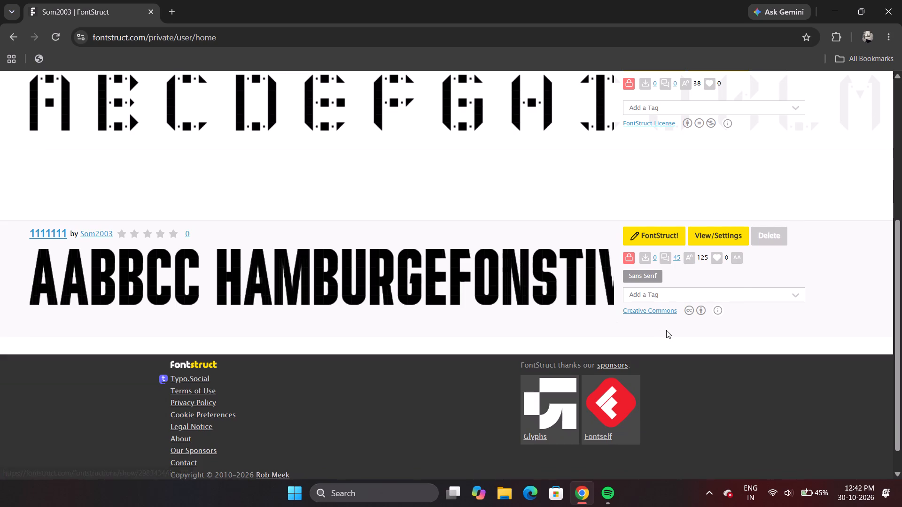
pyautogui.click(489, 277)
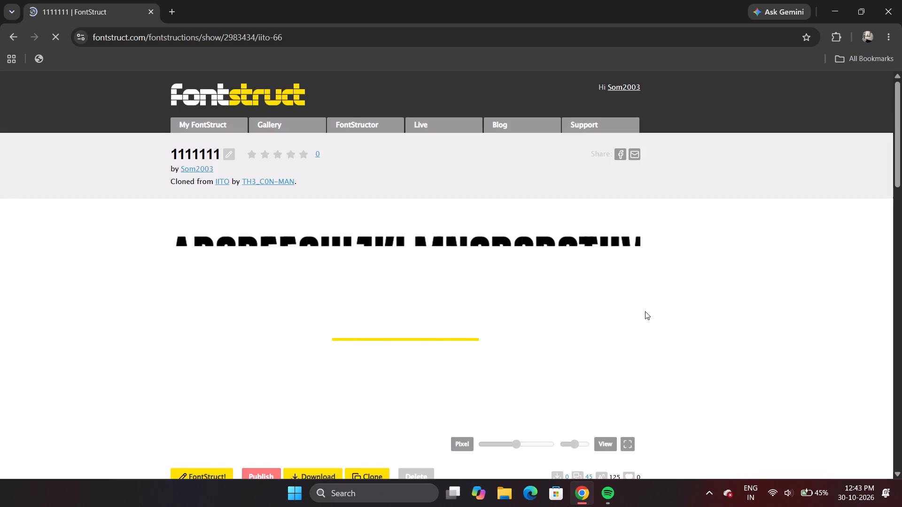
pyautogui.scroll(-2, 645, 311)
pyautogui.moveTo(638, 252); pyautogui.dragTo(634, 316)
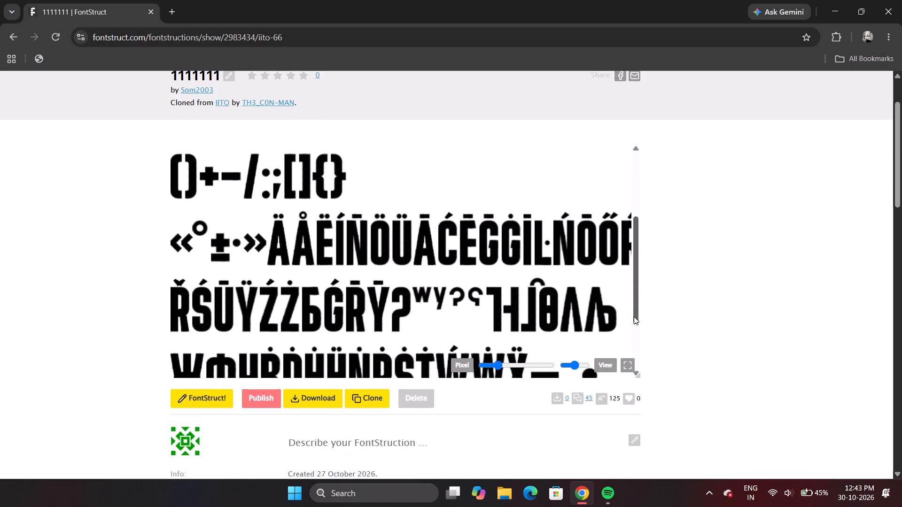
pyautogui.moveTo(634, 316); pyautogui.dragTo(631, 311)
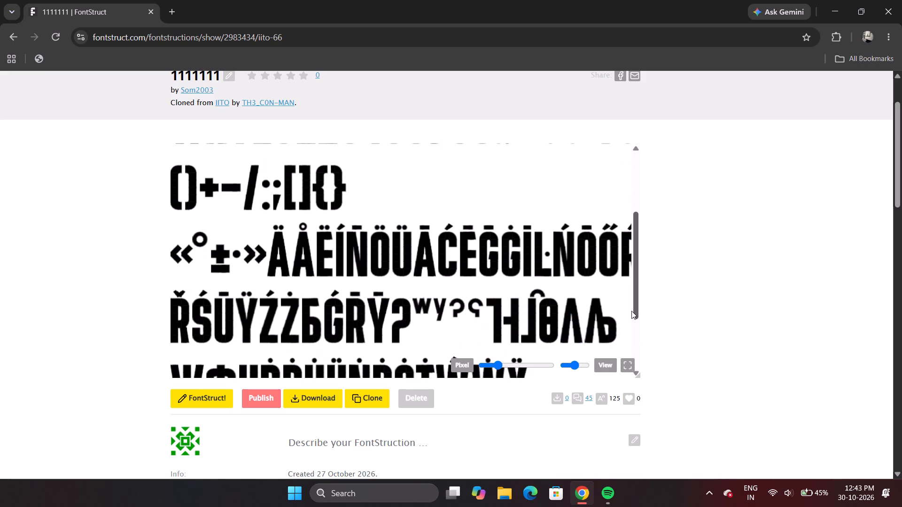
pyautogui.moveTo(631, 311); pyautogui.dragTo(644, 326)
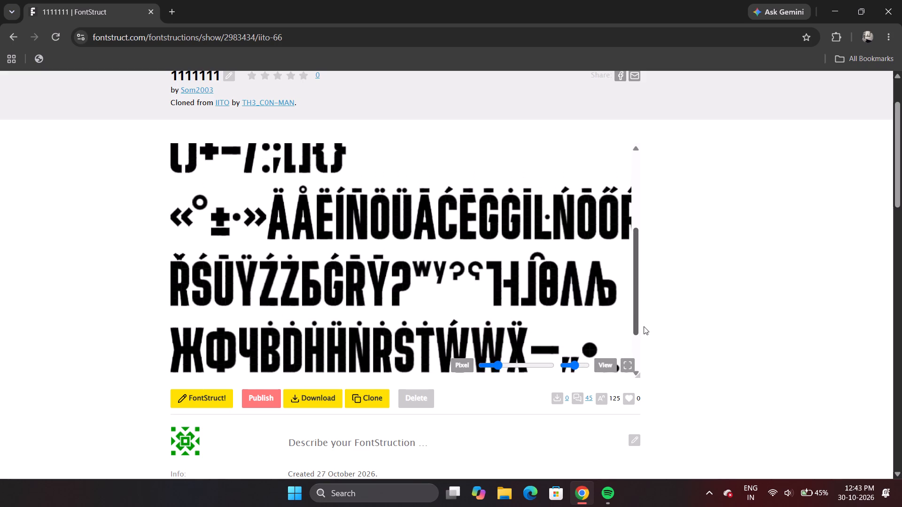
pyautogui.moveTo(644, 326); pyautogui.dragTo(563, 363)
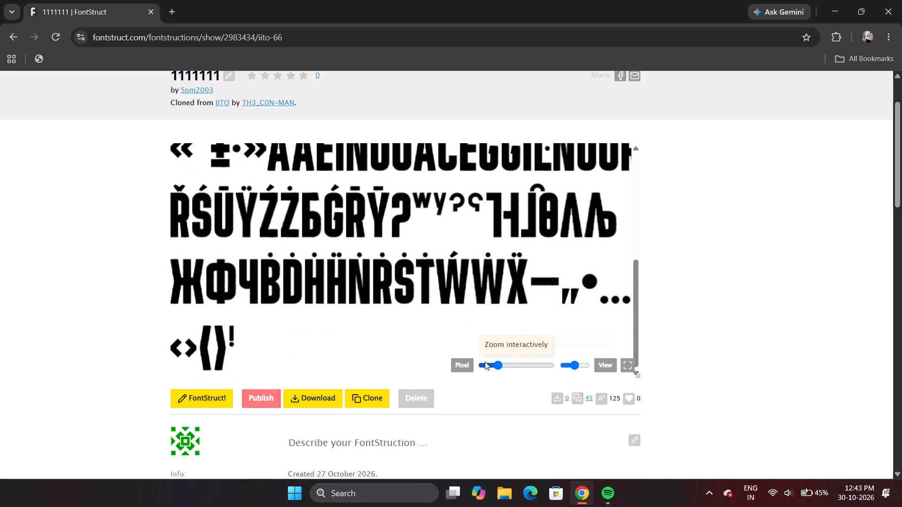
# Increase the letterspacing of the 1111111 glyph preview to its maximum.
pyautogui.click(499, 364)
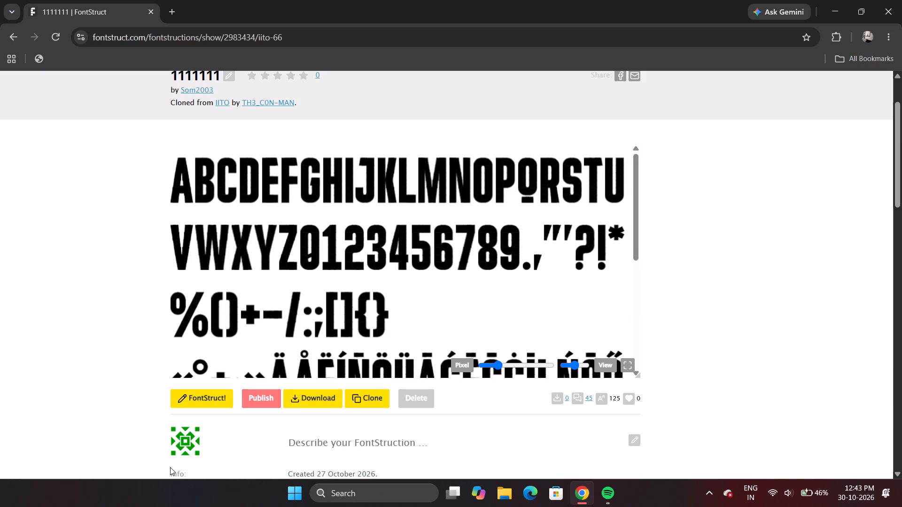
pyautogui.click(584, 366)
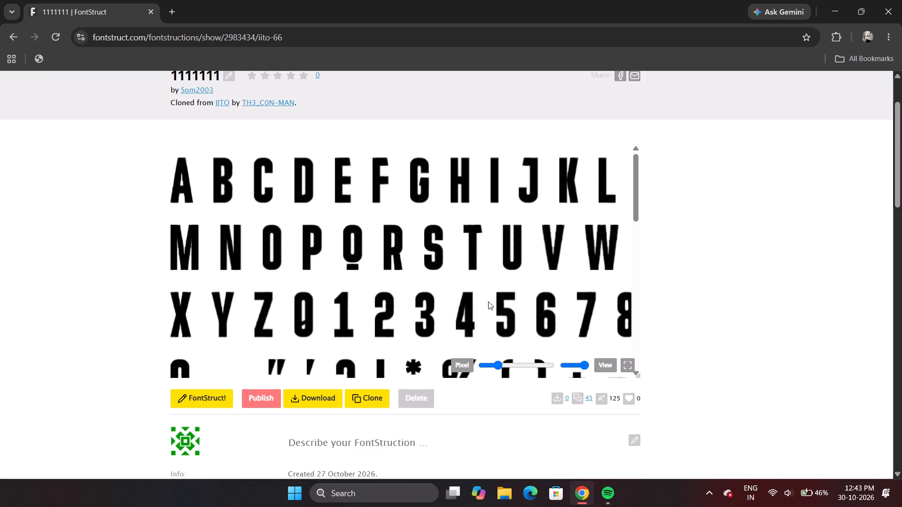
# Examine the full character set of the 1111111 font in the widely spaced preview, including numerals, punctuation and accented letters.
pyautogui.scroll(-6, 482, 303)
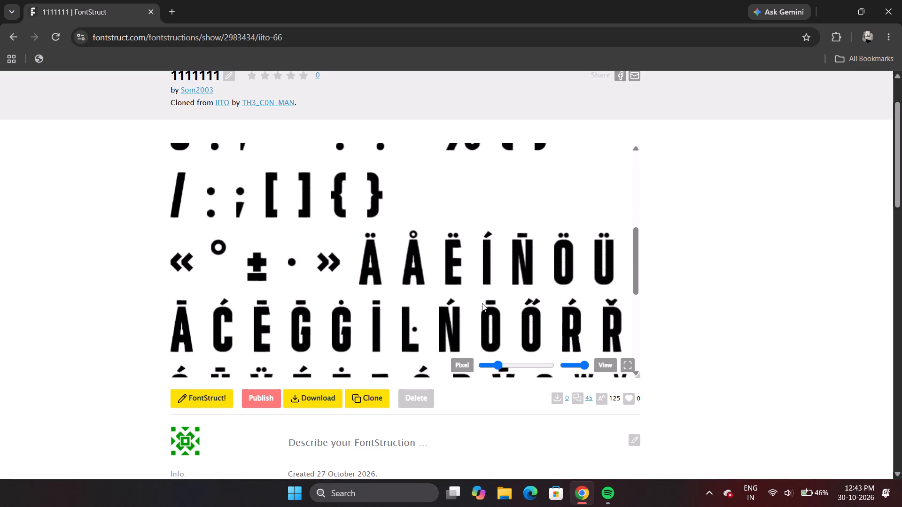
pyautogui.scroll(-3, 482, 303)
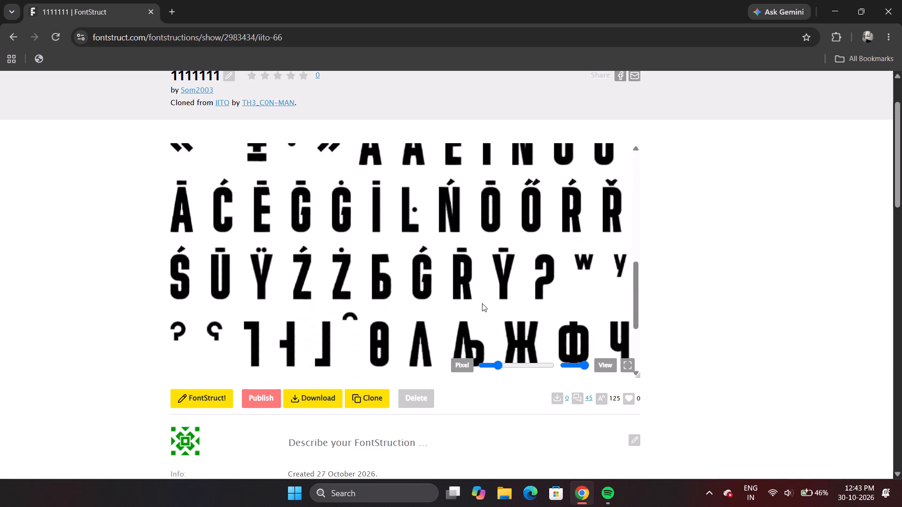
pyautogui.scroll(-6, 482, 303)
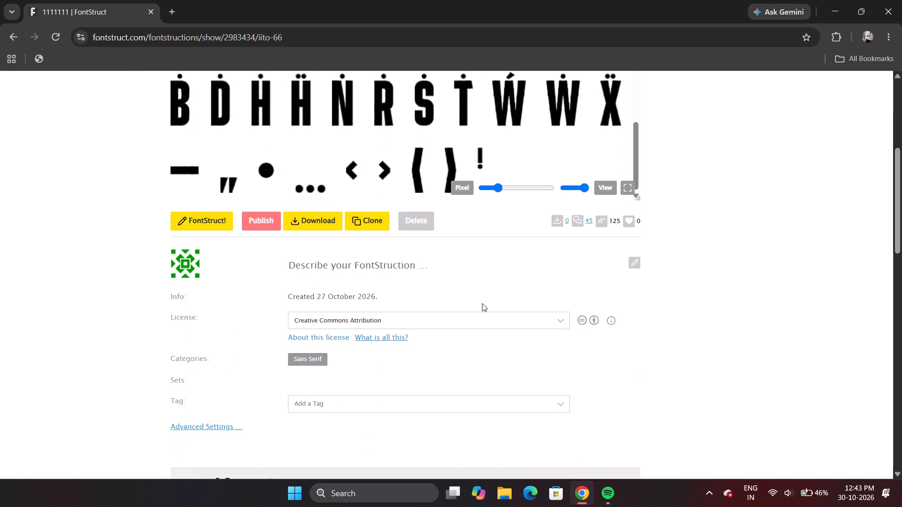
pyautogui.scroll(5, 482, 303)
pyautogui.scroll(-1, 482, 303)
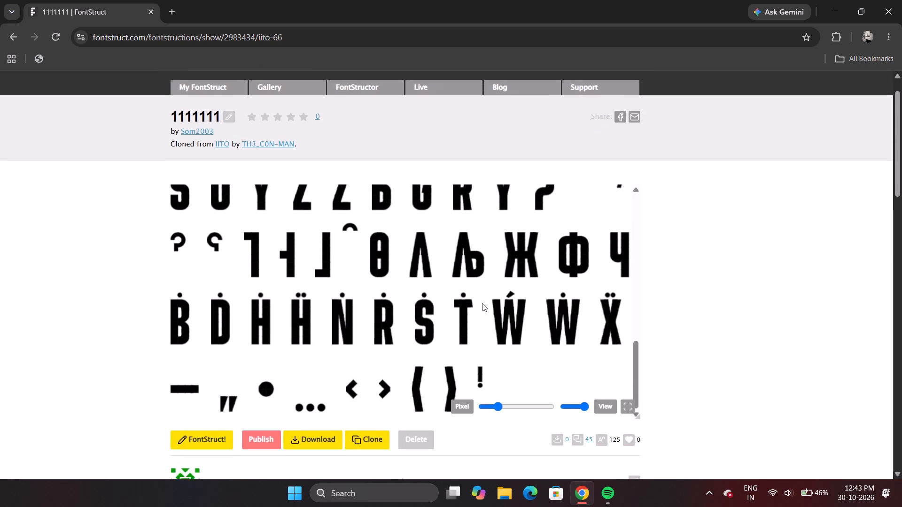
pyautogui.scroll(-1, 482, 303)
pyautogui.scroll(3, 482, 303)
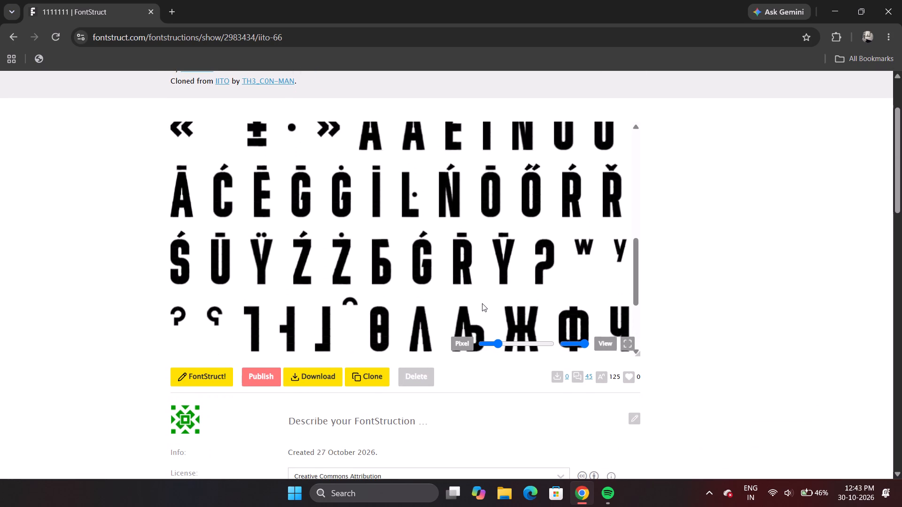
pyautogui.scroll(1, 482, 303)
pyautogui.scroll(-3, 482, 303)
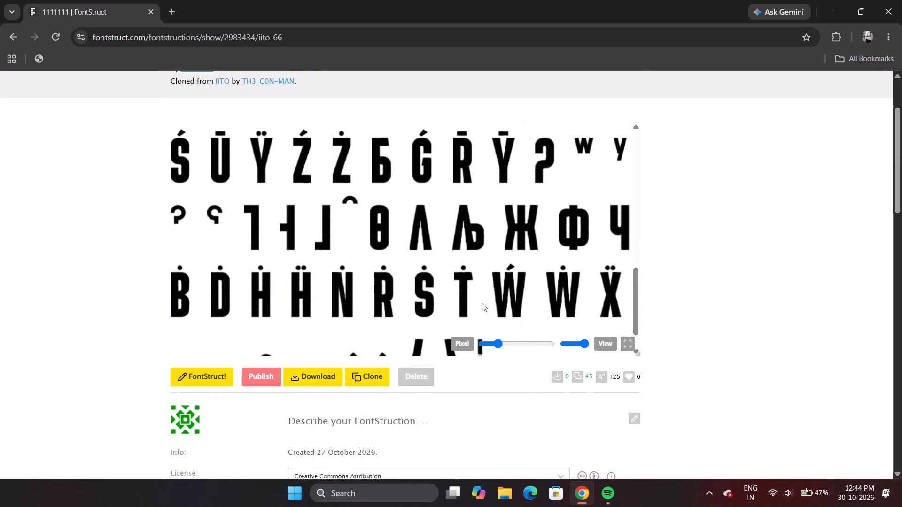
pyautogui.scroll(2, 482, 303)
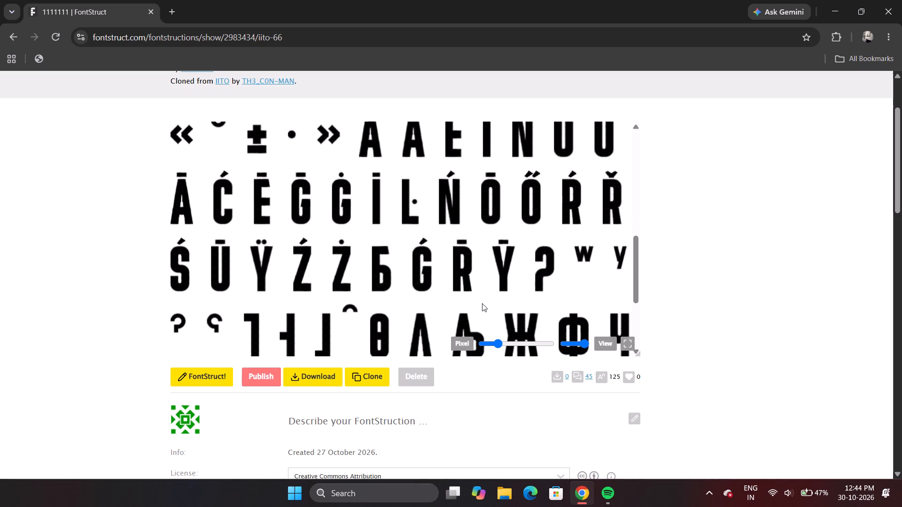
pyautogui.scroll(6, 482, 303)
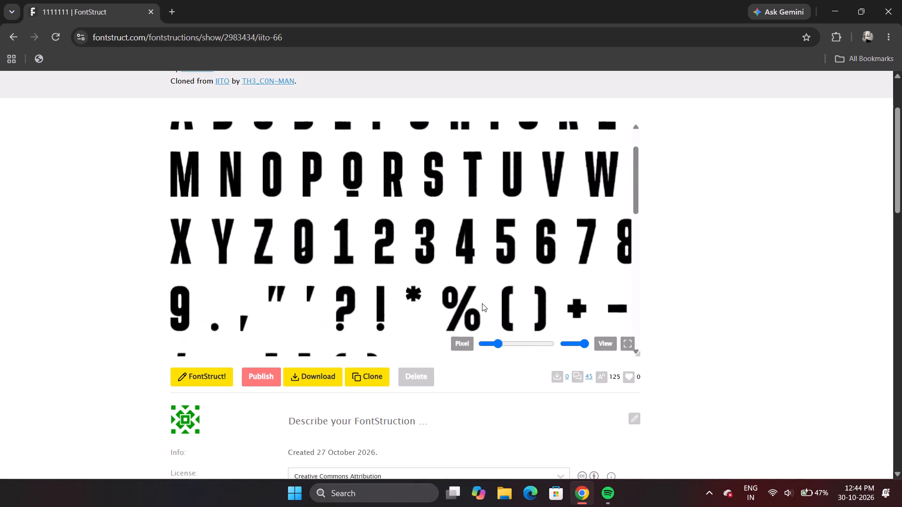
pyautogui.scroll(1, 482, 303)
pyautogui.scroll(-2, 482, 303)
pyautogui.scroll(1, 482, 303)
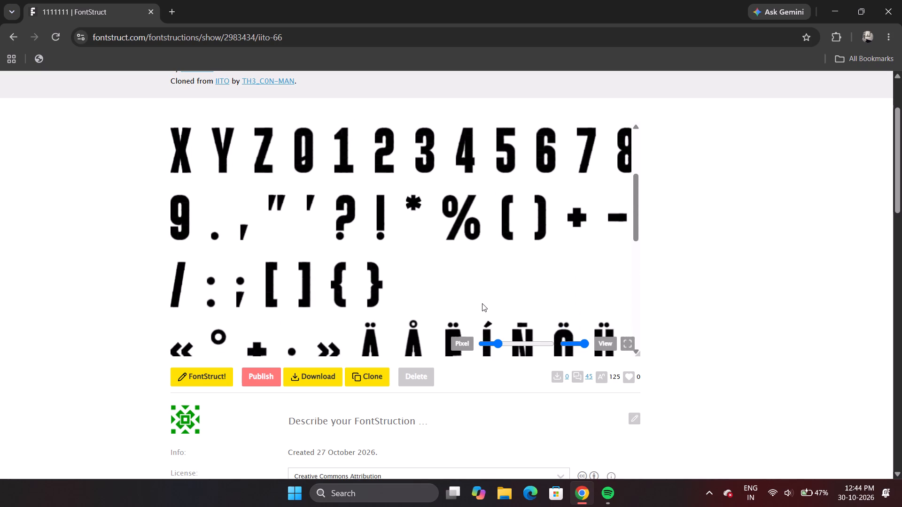
pyautogui.scroll(1, 482, 303)
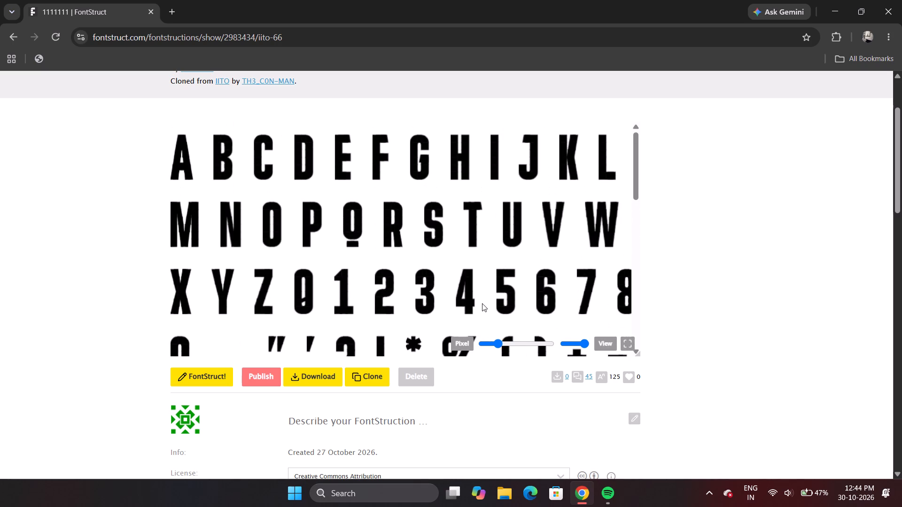
pyautogui.scroll(-6, 482, 303)
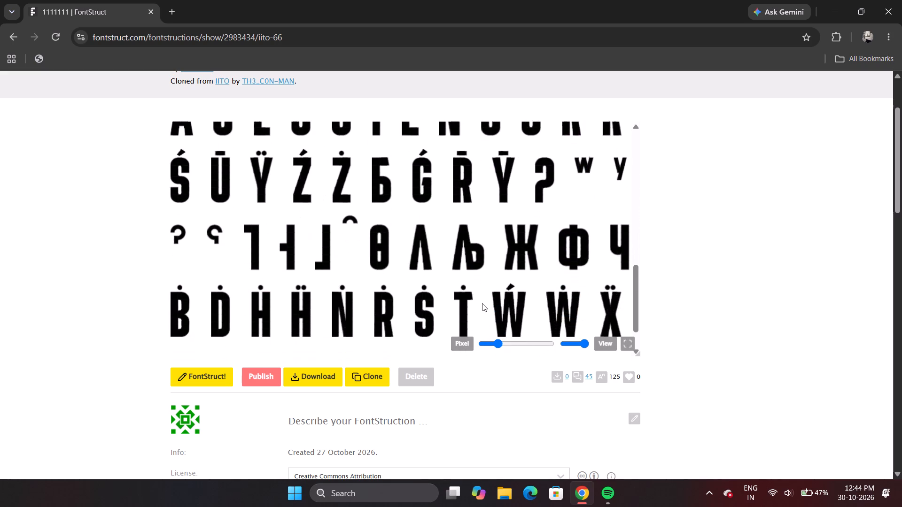
pyautogui.scroll(-3, 482, 303)
pyautogui.scroll(11, 482, 303)
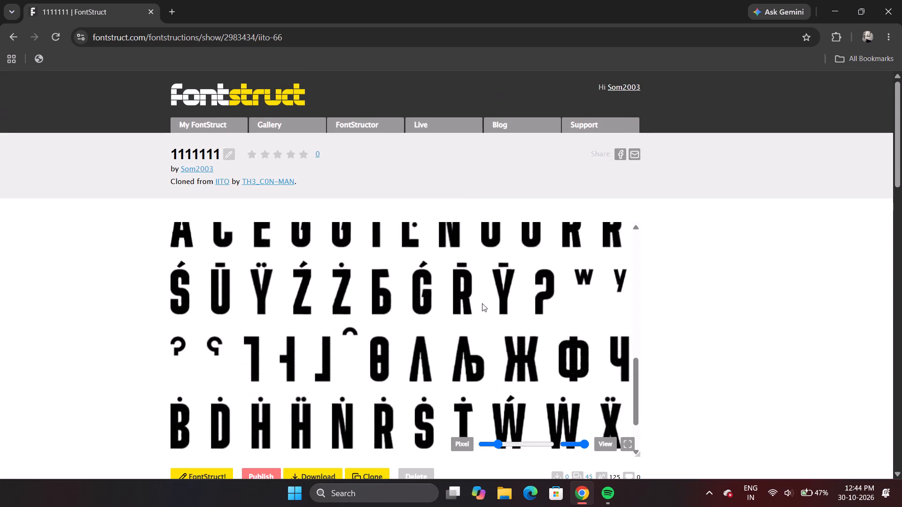
pyautogui.scroll(4, 482, 303)
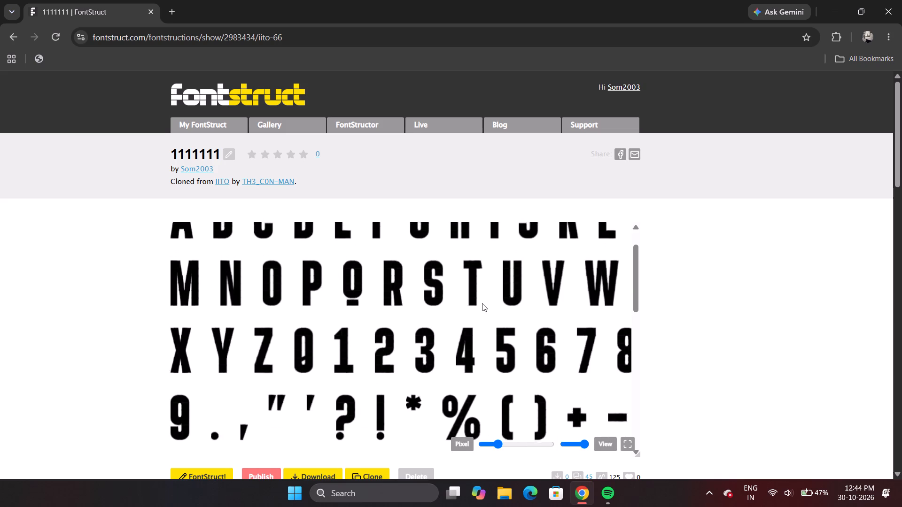
pyautogui.scroll(1, 482, 303)
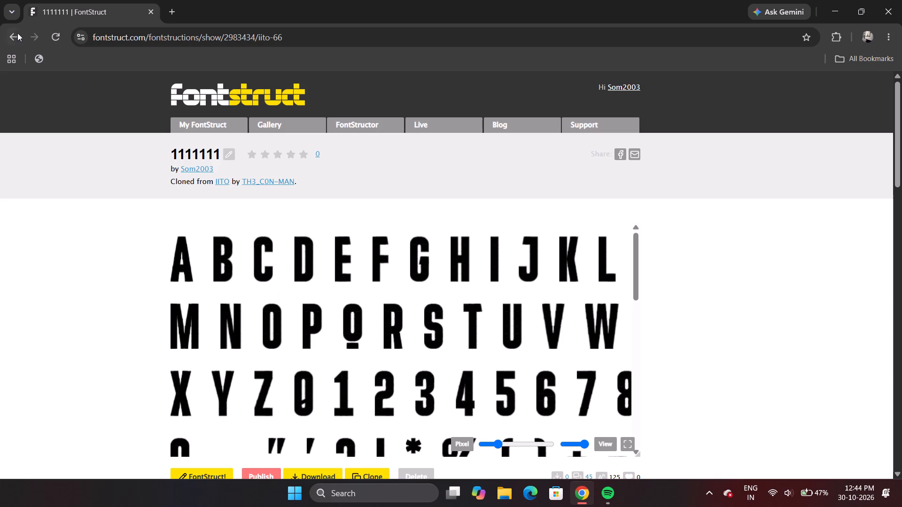
# Return to the My FontStructions list and open the Vexon FontStruction.
pyautogui.click(13, 37)
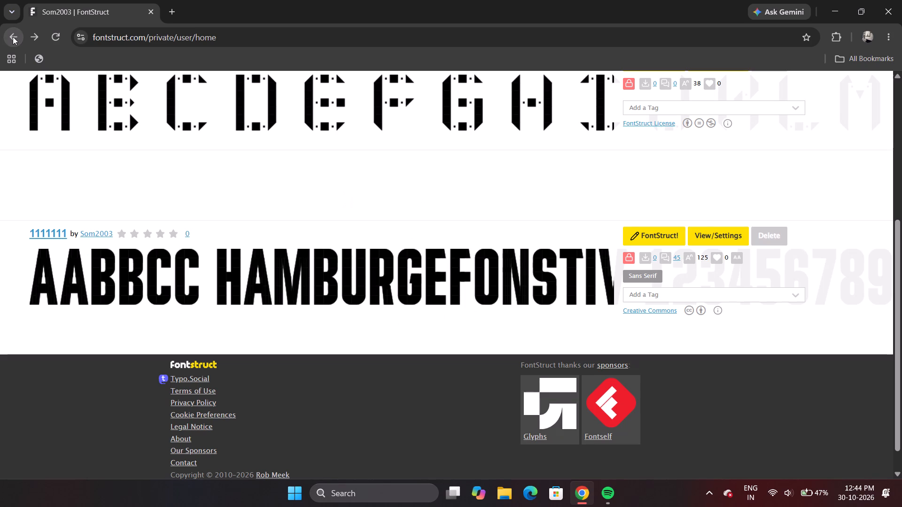
pyautogui.hscroll(1, 386, 221)
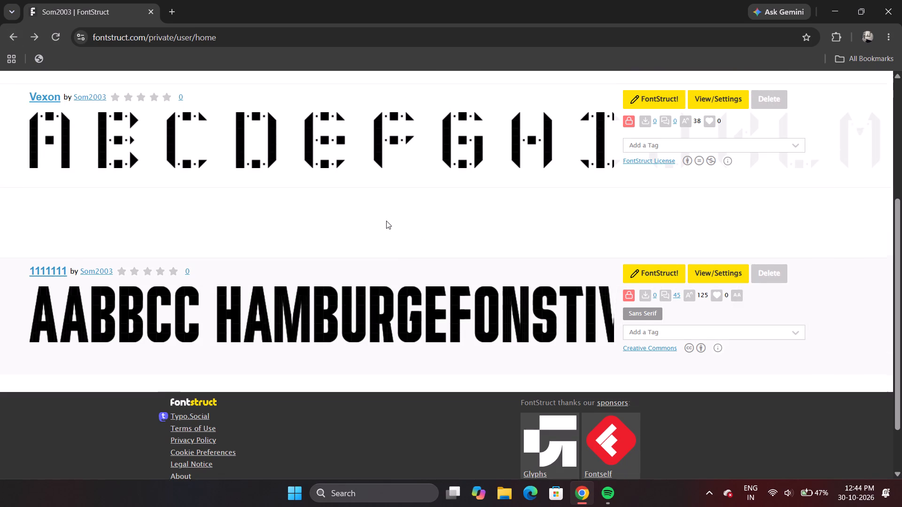
pyautogui.hscroll(1, 386, 221)
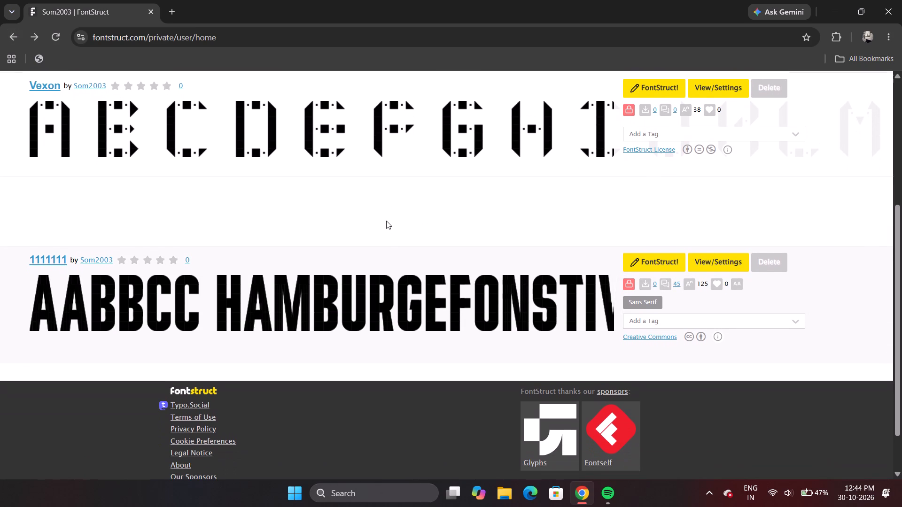
pyautogui.hscroll(1, 386, 221)
pyautogui.scroll(1, 386, 221)
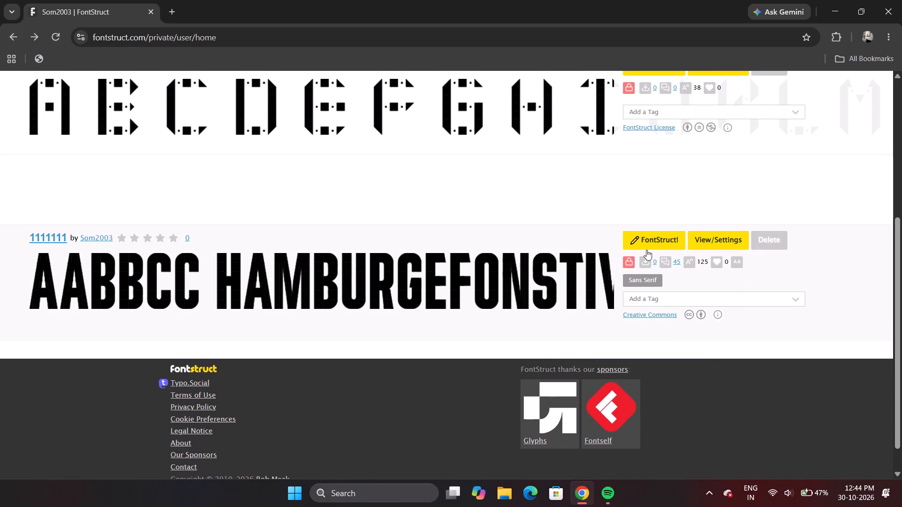
pyautogui.scroll(1, 500, 190)
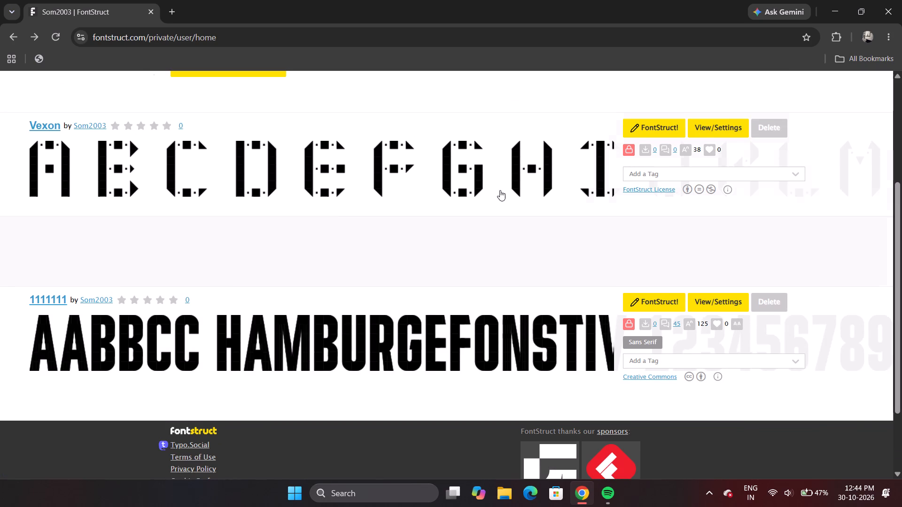
pyautogui.click(461, 190)
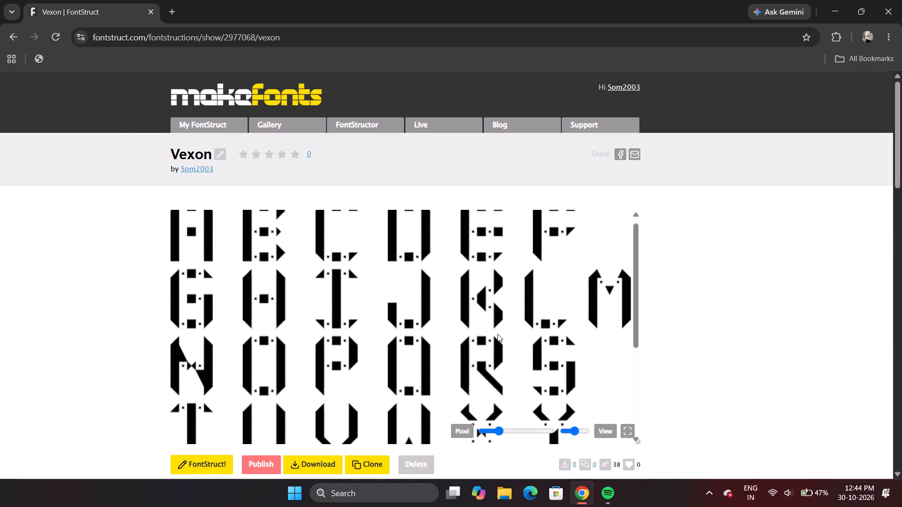
# Examine Vexon's glyph preview through the lowercase letters, along with its description, license, category and tag details.
pyautogui.scroll(2, 498, 334)
pyautogui.scroll(-4, 498, 334)
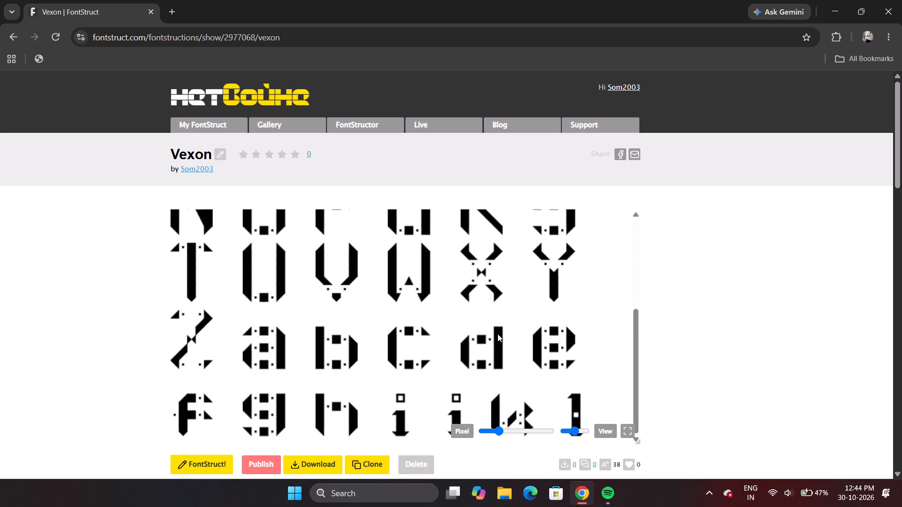
pyautogui.scroll(-1, 498, 334)
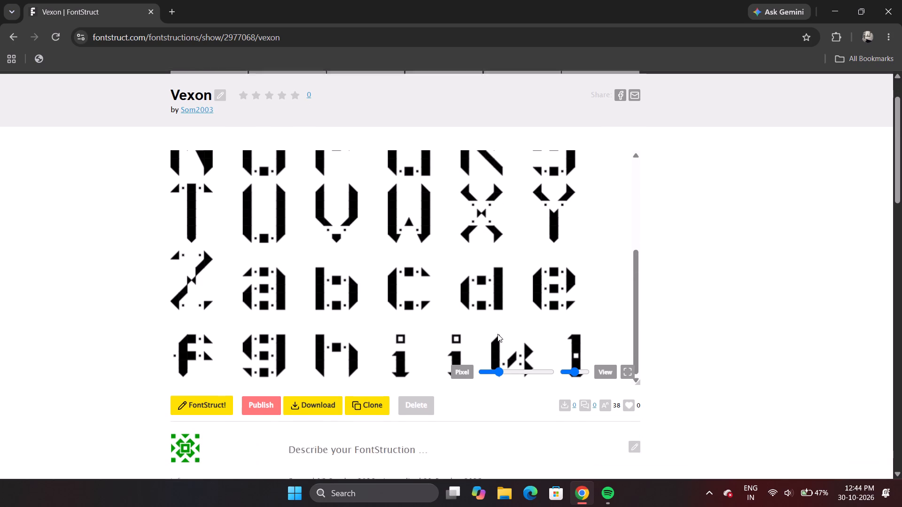
pyautogui.scroll(-1, 498, 334)
pyautogui.scroll(-1, 566, 234)
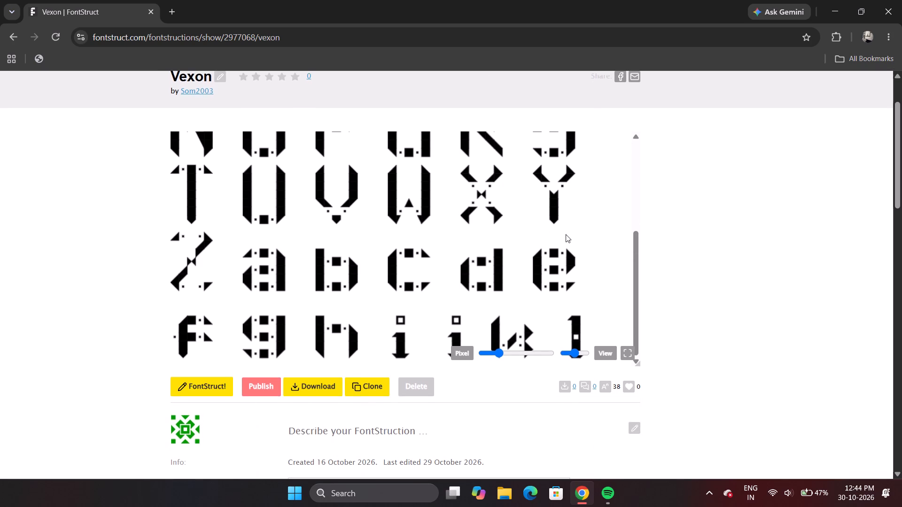
pyautogui.scroll(-1, 566, 234)
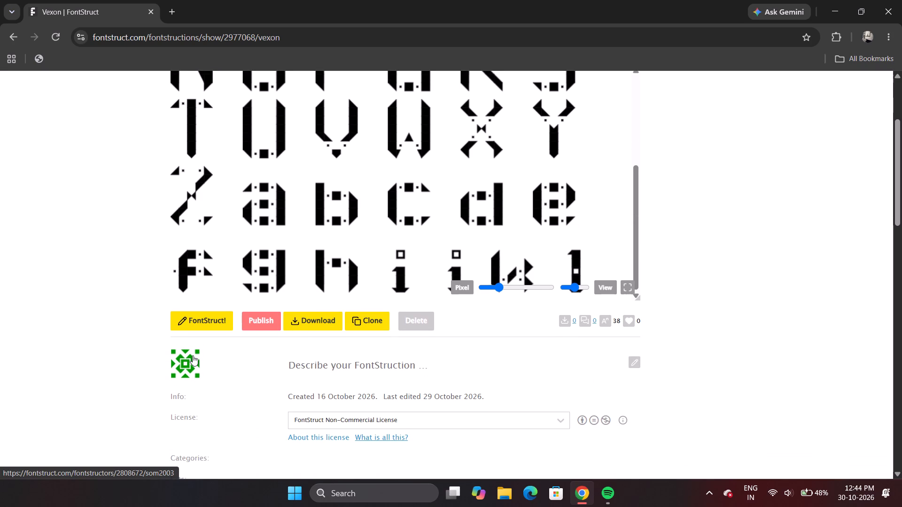
pyautogui.click(193, 355)
pyautogui.scroll(-1, 193, 355)
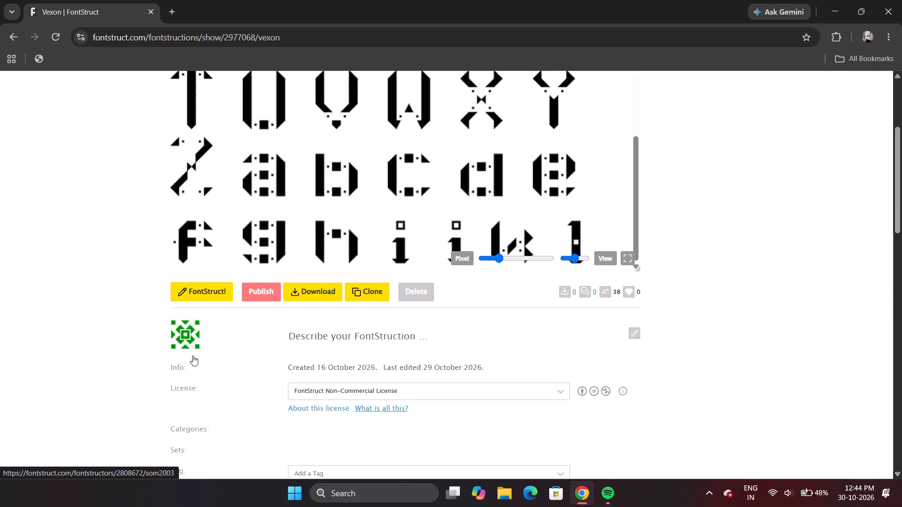
pyautogui.scroll(-2, 193, 355)
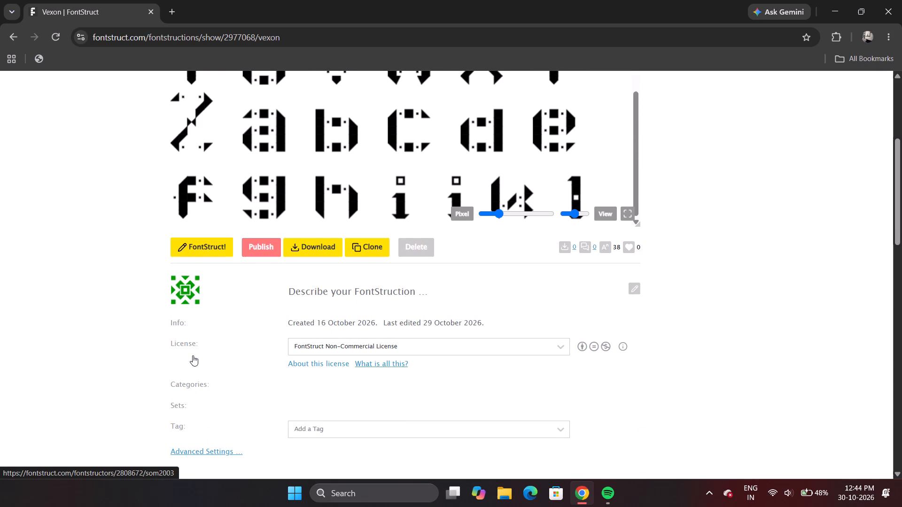
pyautogui.scroll(-1, 193, 355)
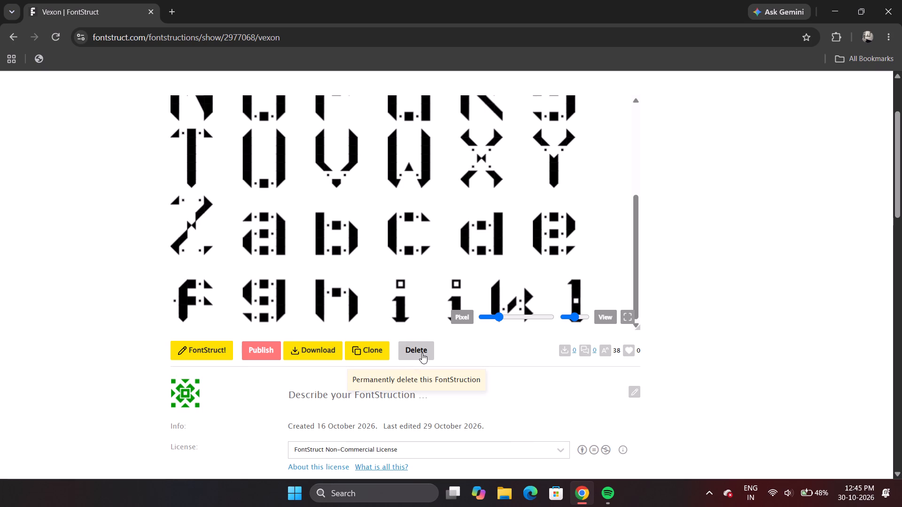
# Open the Vexon FontStruction for editing in the FontStructor.
pyautogui.click(209, 352)
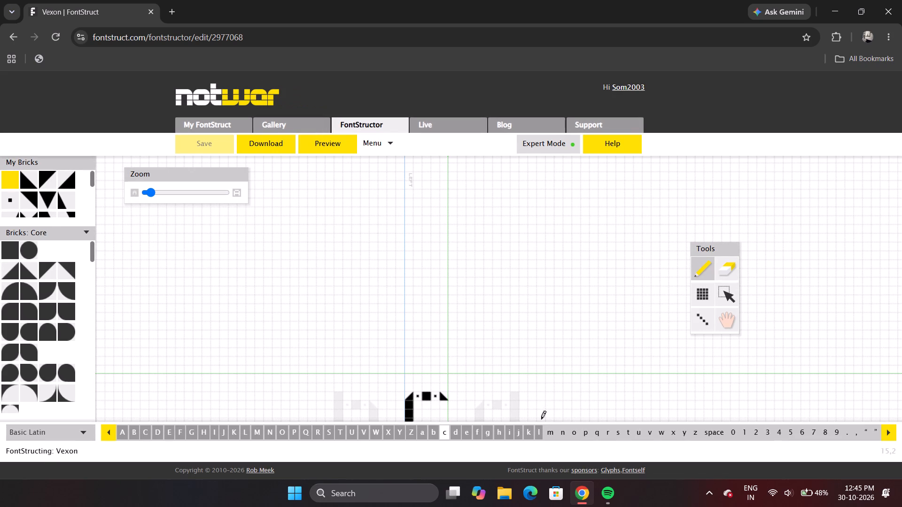
# Review the brick construction of Vexon's lowercase glyphs one by one, from c through l.
pyautogui.press('space')
pyautogui.press('space')
pyautogui.press('space')
pyautogui.press('space')
pyautogui.press('space')
pyautogui.press('space')
pyautogui.press('space')
pyautogui.press('space')
pyautogui.press('space')
pyautogui.press('space')
pyautogui.press('space')
pyautogui.press('space')
pyautogui.press('space')
pyautogui.press('space')
pyautogui.press('space')
pyautogui.press('space')
pyautogui.press('space')
pyautogui.press('space')
pyautogui.press('space')
pyautogui.press('space')
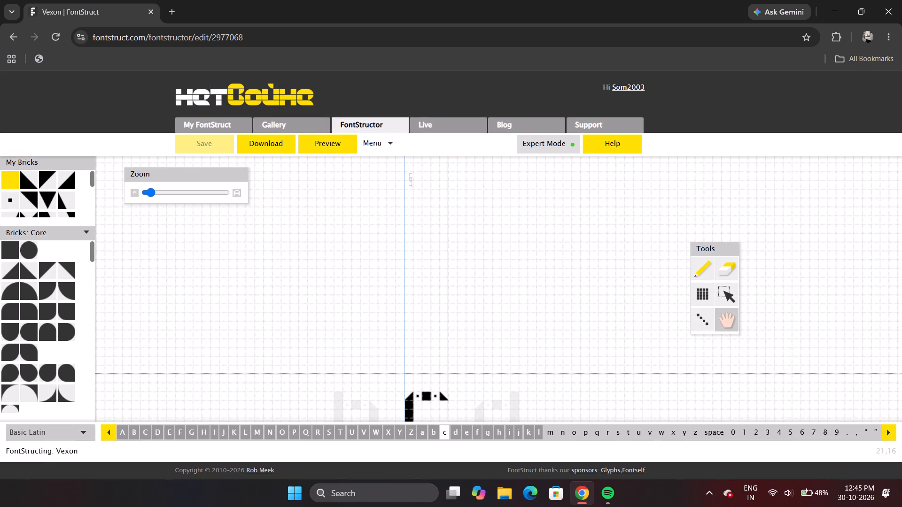
pyautogui.moveTo(538, 302); pyautogui.dragTo(535, 199)
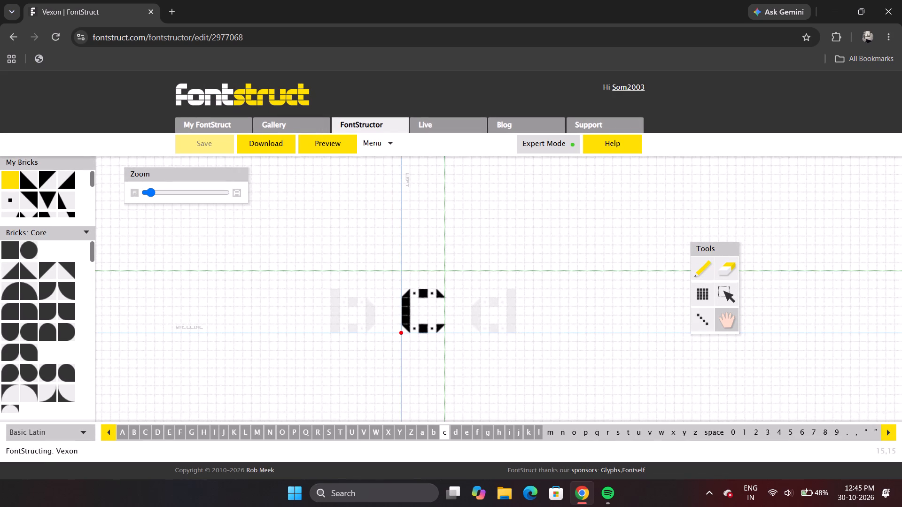
pyautogui.moveTo(535, 199); pyautogui.dragTo(532, 180)
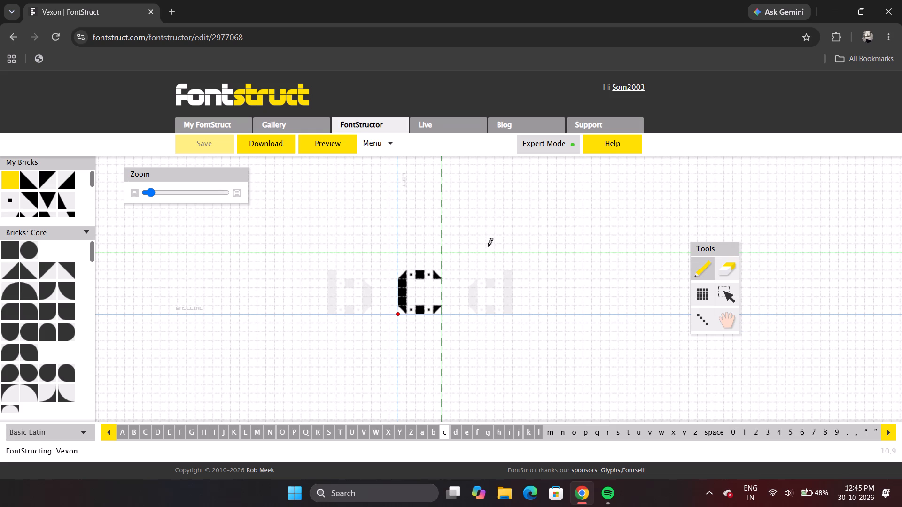
pyautogui.moveTo(151, 194); pyautogui.dragTo(168, 199)
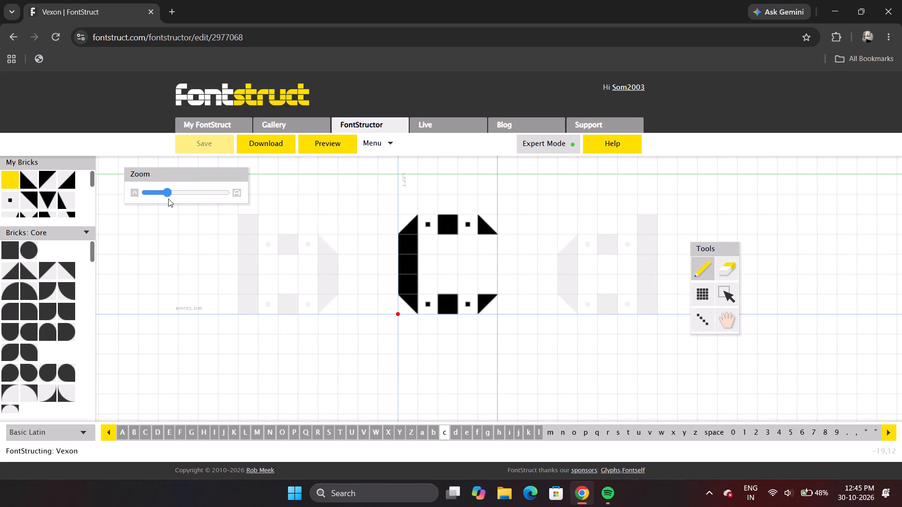
pyautogui.moveTo(168, 199); pyautogui.dragTo(173, 200)
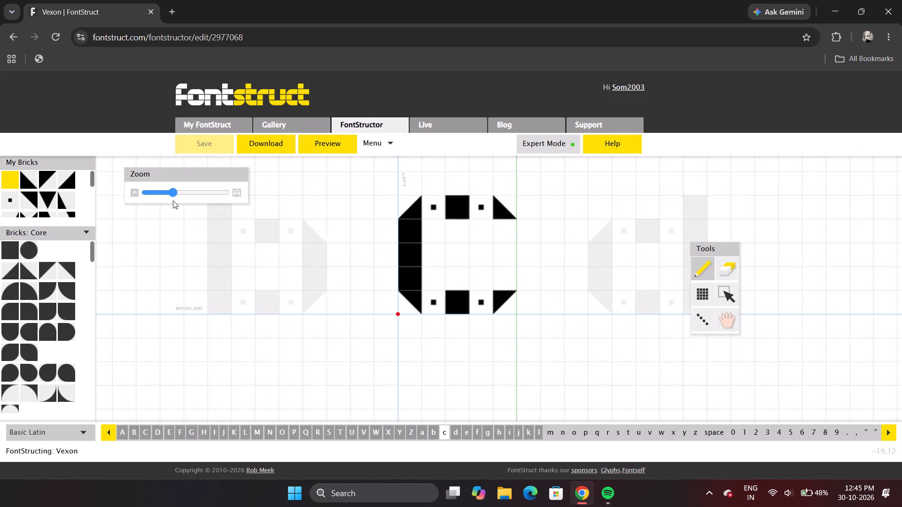
pyautogui.moveTo(173, 200); pyautogui.dragTo(172, 201)
pyautogui.press('space')
pyautogui.press('space')
pyautogui.press('space')
pyautogui.press('space')
pyautogui.press('space')
pyautogui.press('space')
pyautogui.press('space')
pyautogui.press('space')
pyautogui.press('space')
pyautogui.press('space')
pyautogui.press('space')
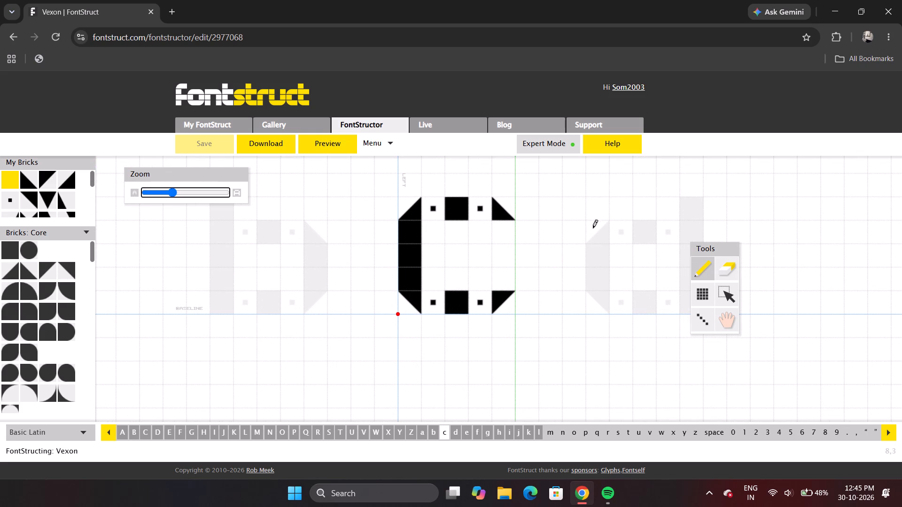
pyautogui.press('space')
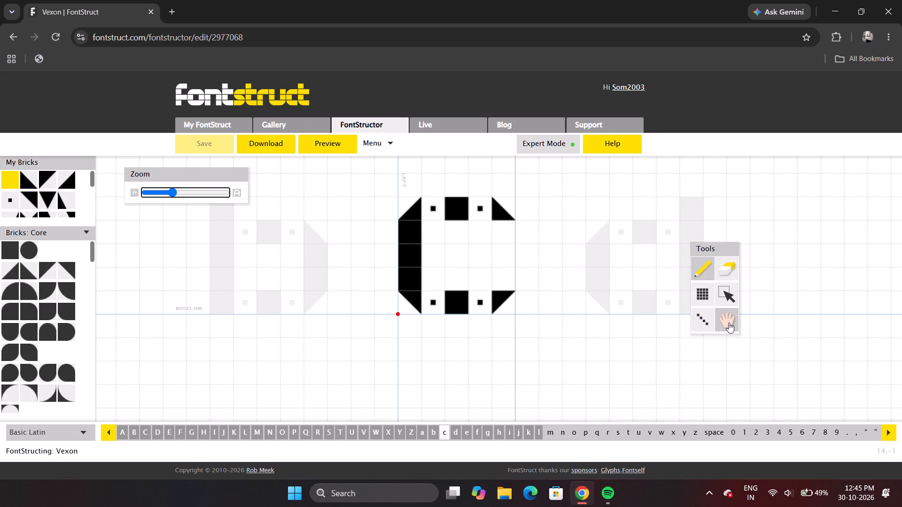
pyautogui.click(729, 323)
pyautogui.moveTo(560, 318); pyautogui.dragTo(539, 355)
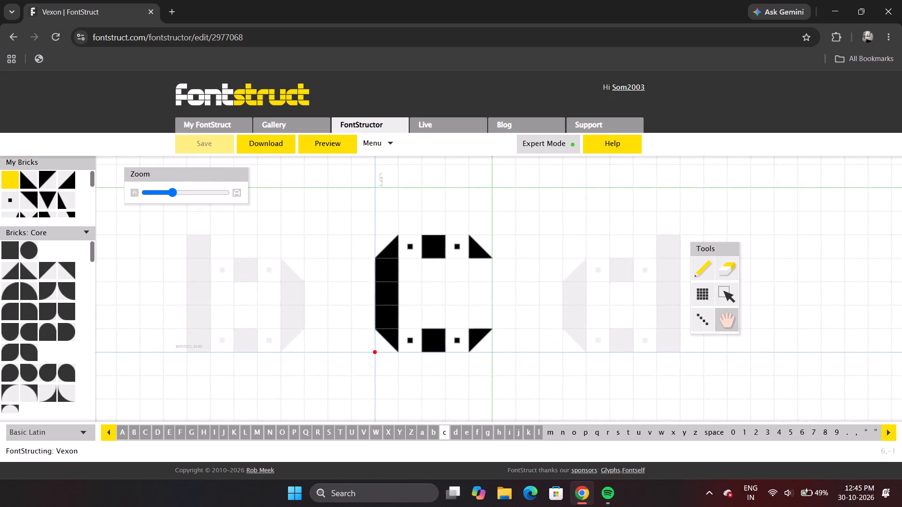
pyautogui.moveTo(539, 355); pyautogui.dragTo(540, 353)
pyautogui.press('Right')
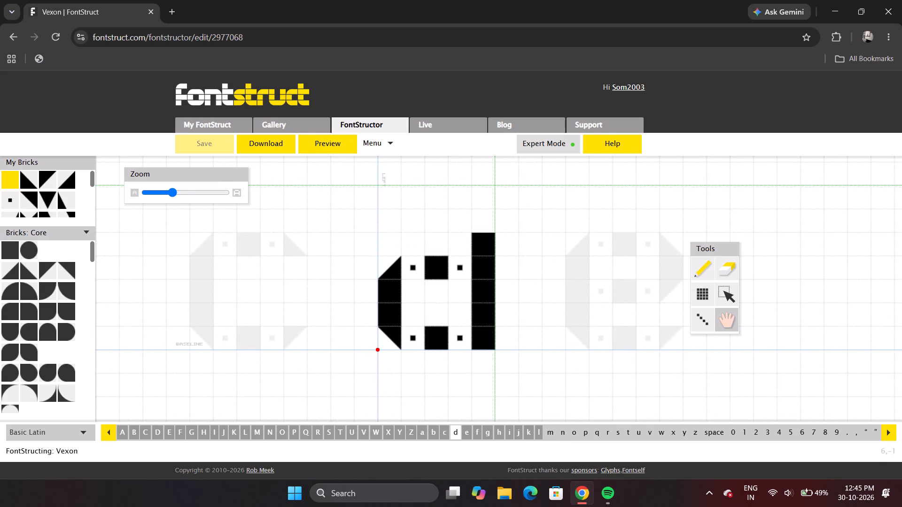
pyautogui.press('Right')
pyautogui.press('Right')
pyautogui.press('Right')
pyautogui.press('Right')
pyautogui.press('Left')
pyautogui.press('Right')
pyautogui.press('Left')
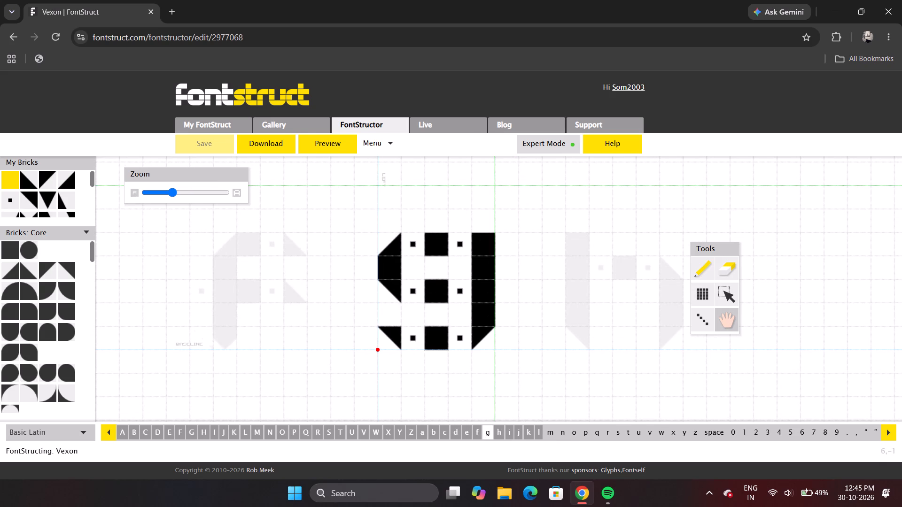
pyautogui.press('Right')
pyautogui.press('Right')
pyautogui.press('Right')
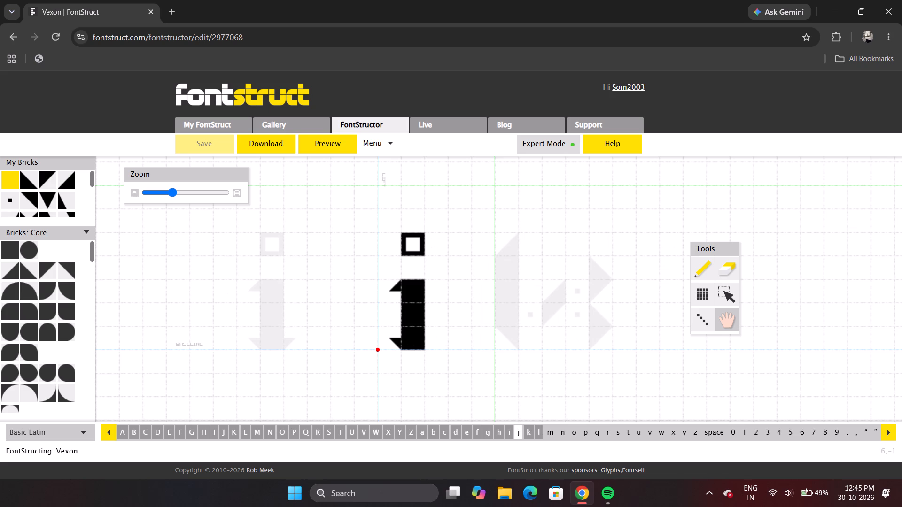
pyautogui.press('Right')
pyautogui.press('Right')
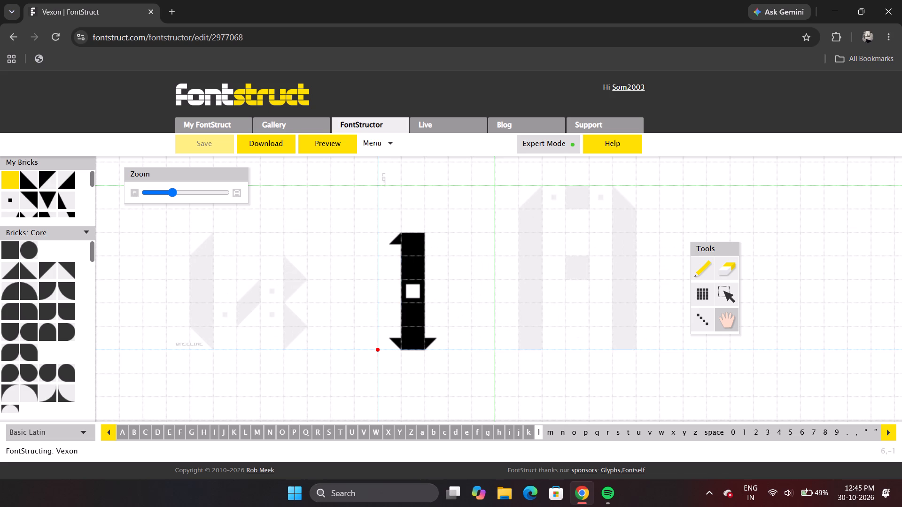
# In the empty lowercase m glyph, draw a left stem of five full square bricks rising from the baseline.
pyautogui.press('Right')
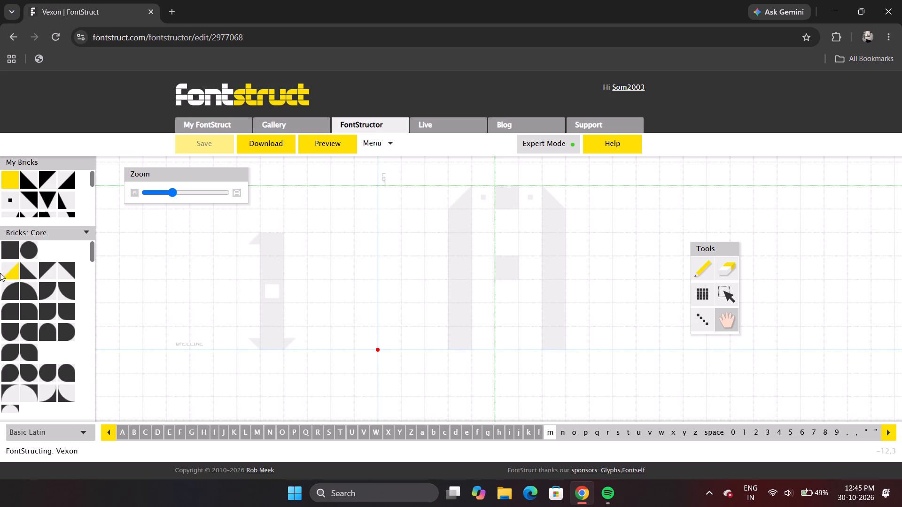
pyautogui.click(6, 247)
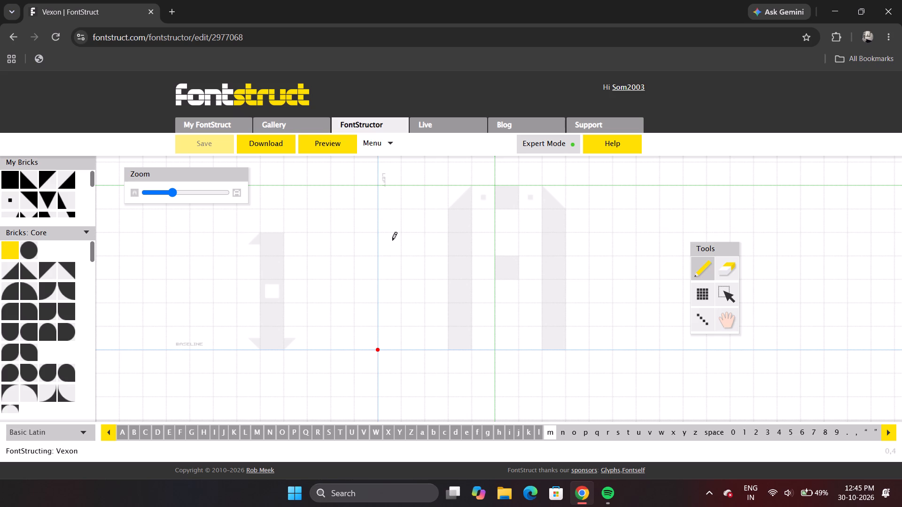
pyautogui.moveTo(392, 240); pyautogui.dragTo(396, 339)
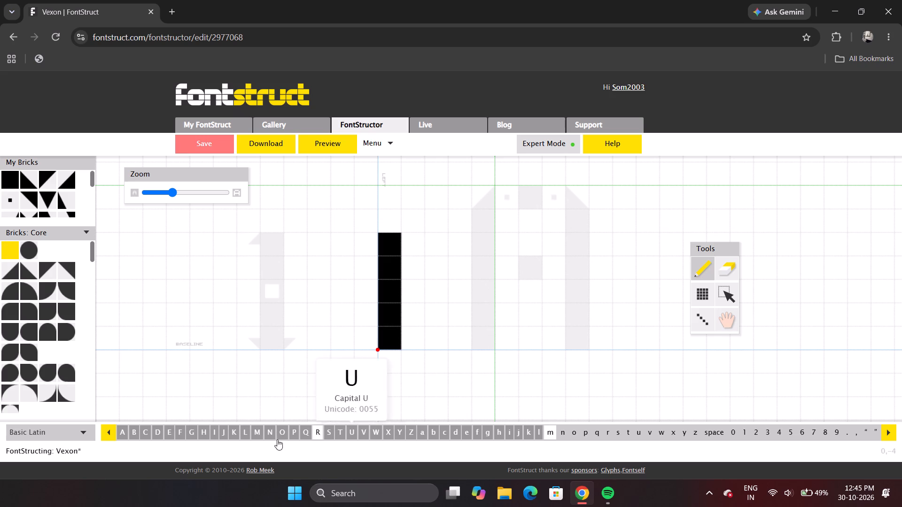
# Check the capital M glyph as a design reference and return to the lowercase m.
pyautogui.click(261, 435)
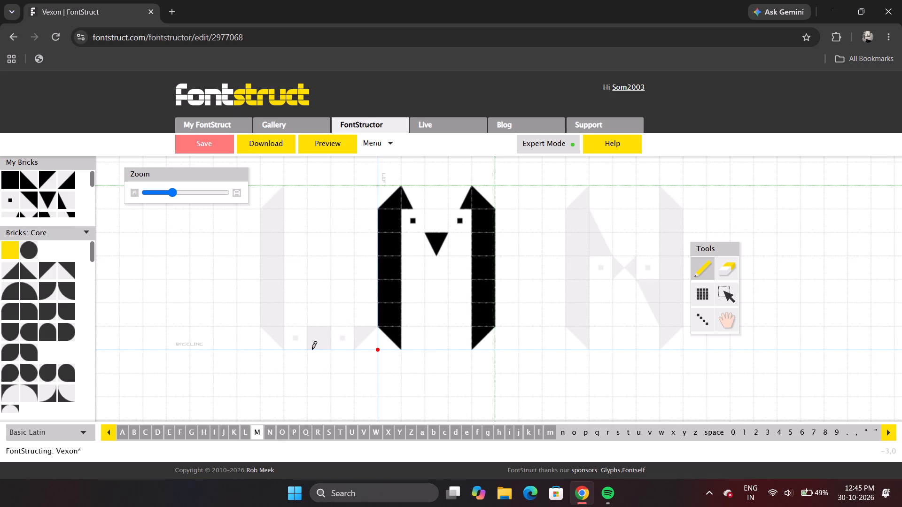
pyautogui.click(550, 435)
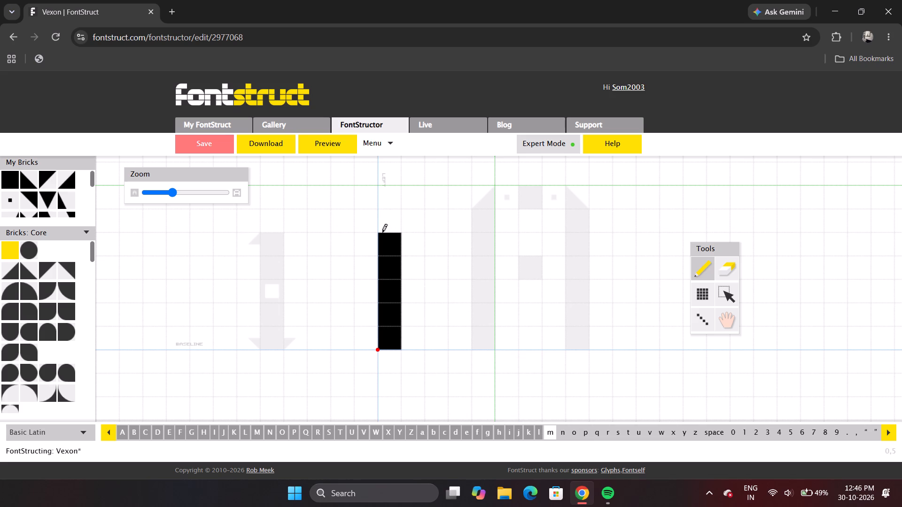
# Change the m stem's top brick to a diagonal rising rightward and add a mirrored triangle beside it, forming a peak.
pyautogui.click(392, 246)
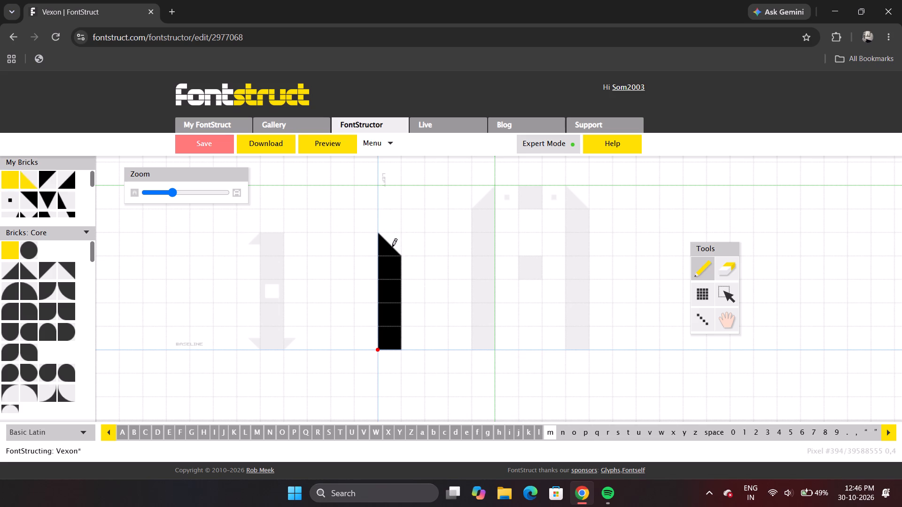
pyautogui.click(392, 246)
pyautogui.click(392, 246)
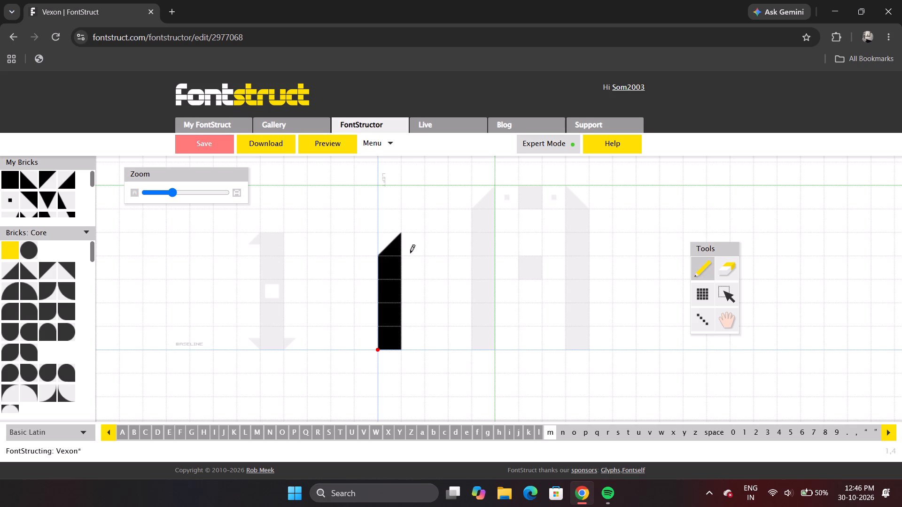
pyautogui.click(410, 253)
pyautogui.click(410, 253)
# Extend m's left diagonal with a full square brick below the second-column triangle and a matching triangle to its right.
pyautogui.click(415, 266)
pyautogui.click(415, 266)
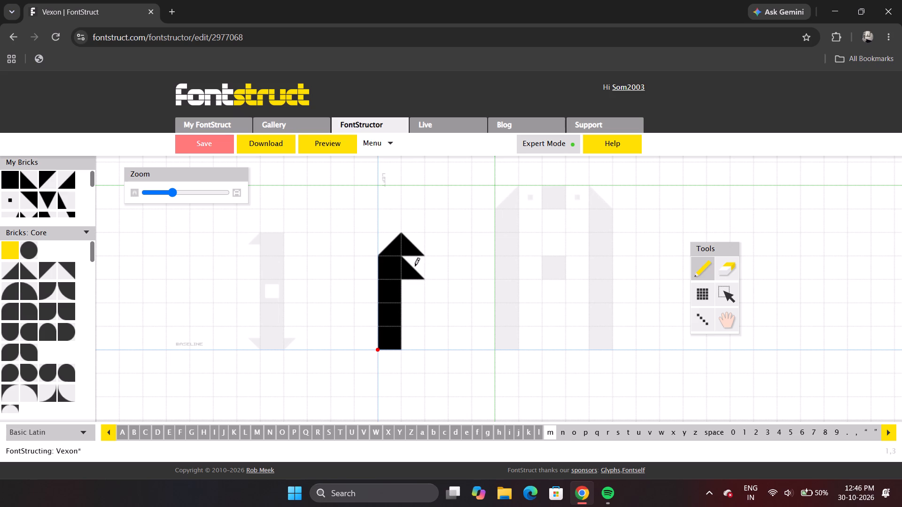
pyautogui.click(415, 266)
pyautogui.write('zz')
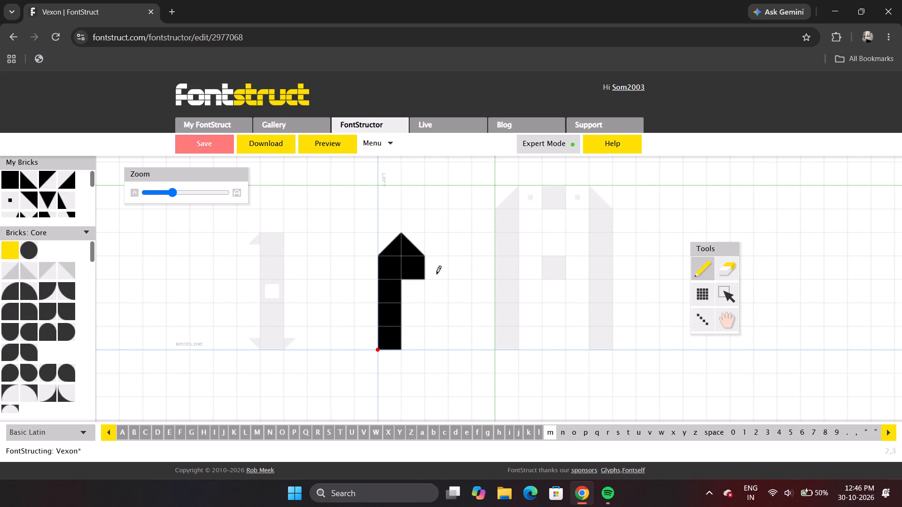
pyautogui.click(436, 274)
pyautogui.click(436, 274)
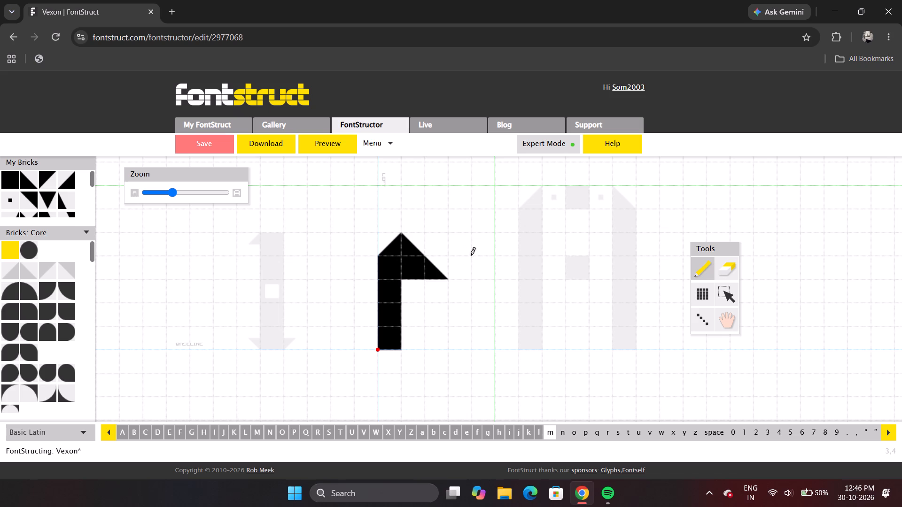
# Draw m's right stem in the fifth column as five full square bricks down to the baseline, matching the left stem's height.
pyautogui.click(486, 238)
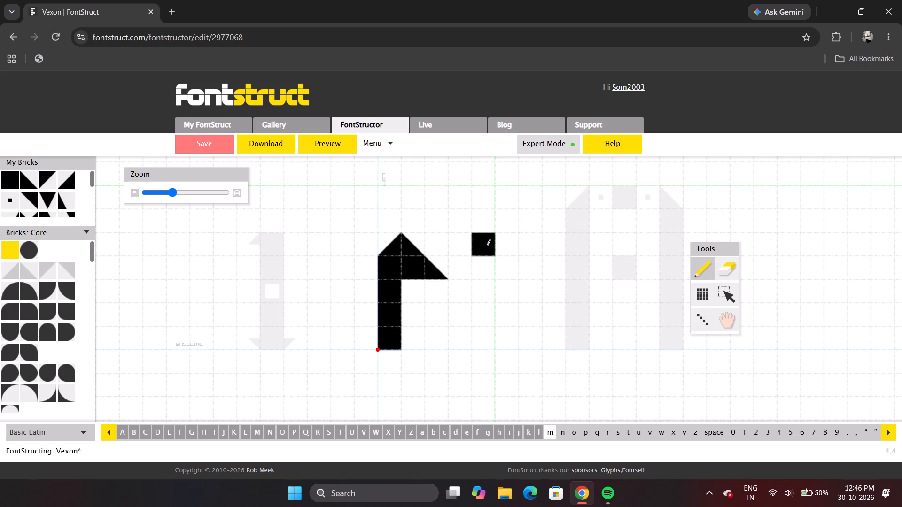
pyautogui.doubleClick(486, 247)
pyautogui.write('zz')
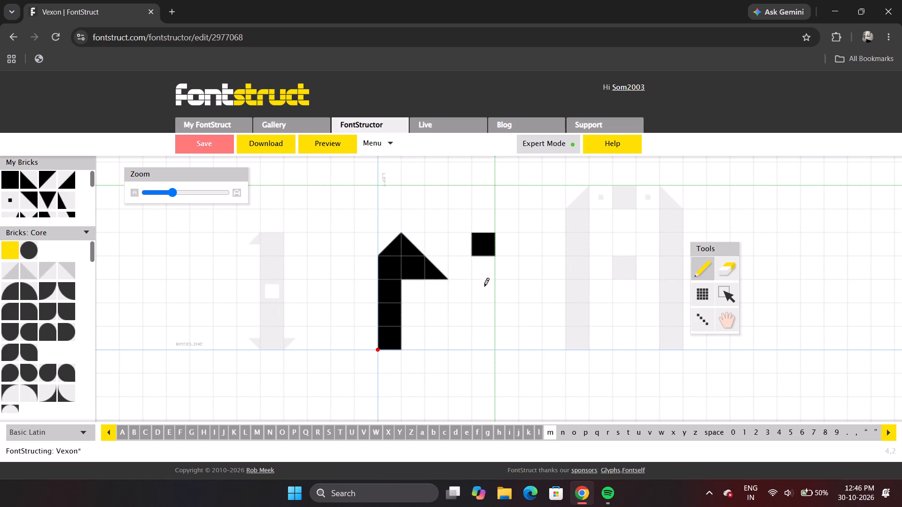
pyautogui.moveTo(484, 272); pyautogui.dragTo(482, 346)
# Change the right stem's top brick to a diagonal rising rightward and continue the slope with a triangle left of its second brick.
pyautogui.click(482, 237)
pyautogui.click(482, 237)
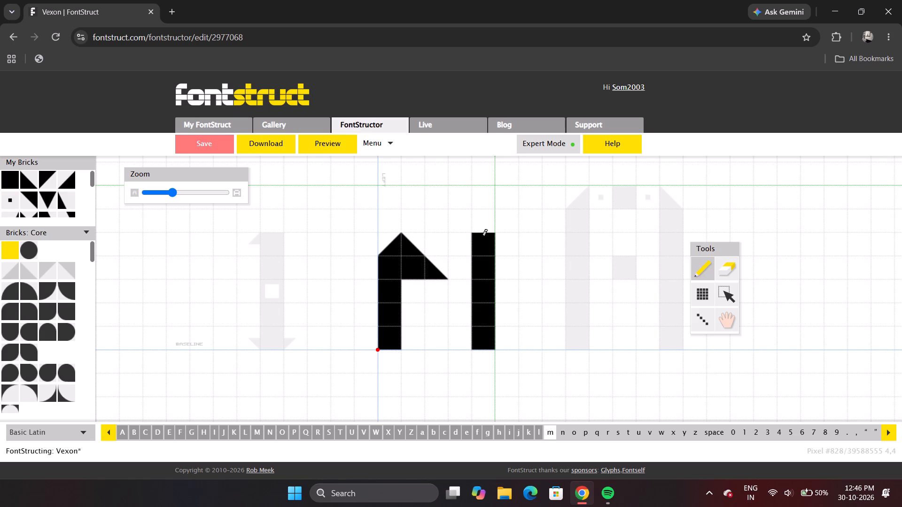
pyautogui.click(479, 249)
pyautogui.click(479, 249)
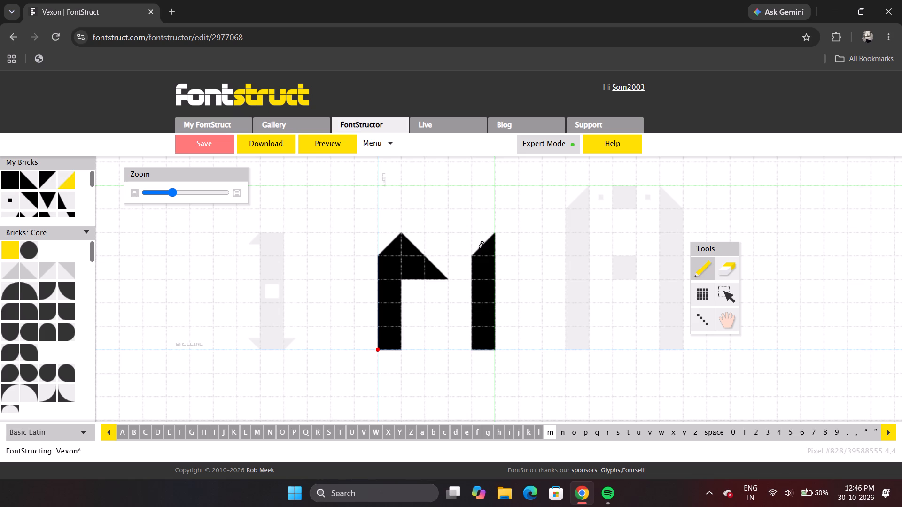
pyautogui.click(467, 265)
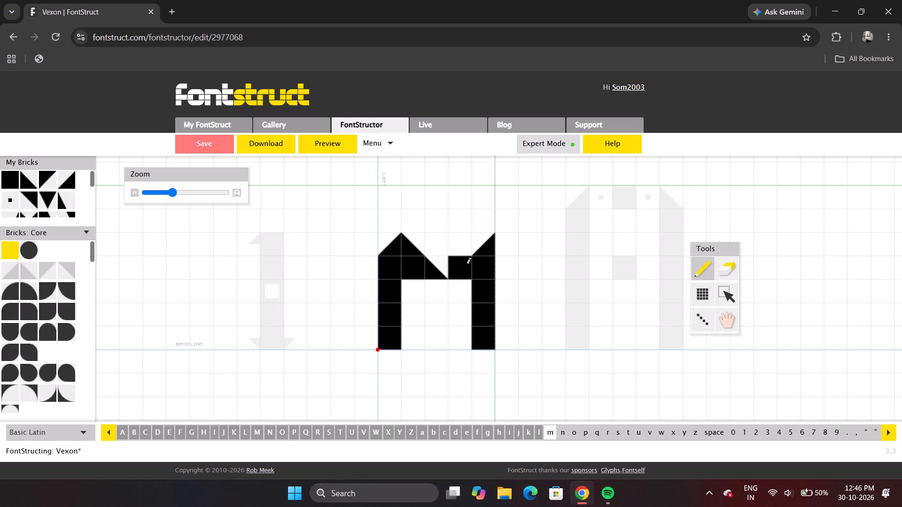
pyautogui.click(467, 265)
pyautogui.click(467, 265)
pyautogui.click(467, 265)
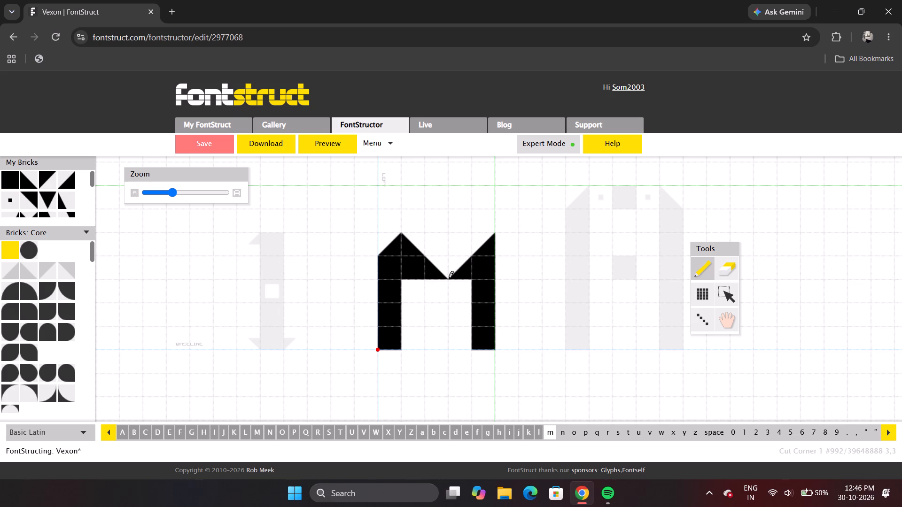
# Erase all the bricks between m's two stems, including the peak's second-column triangle.
pyautogui.press('e')
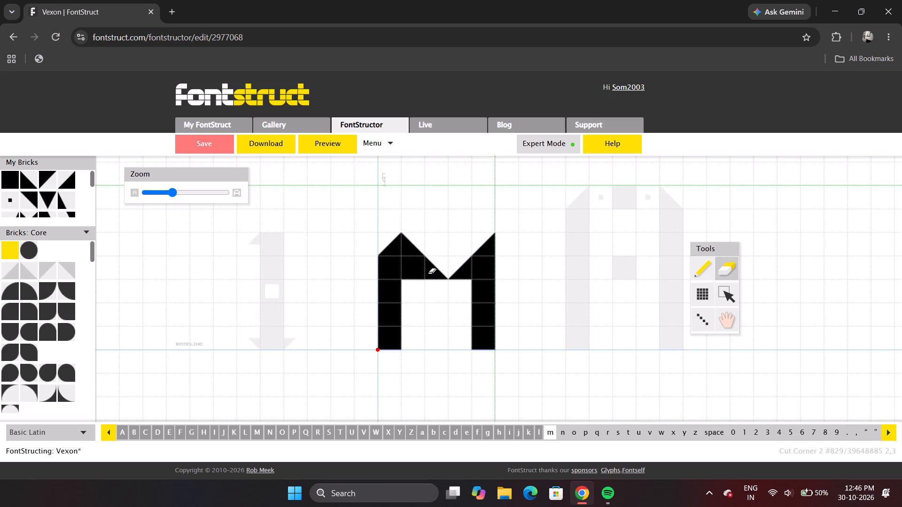
pyautogui.click(429, 273)
pyautogui.click(429, 273)
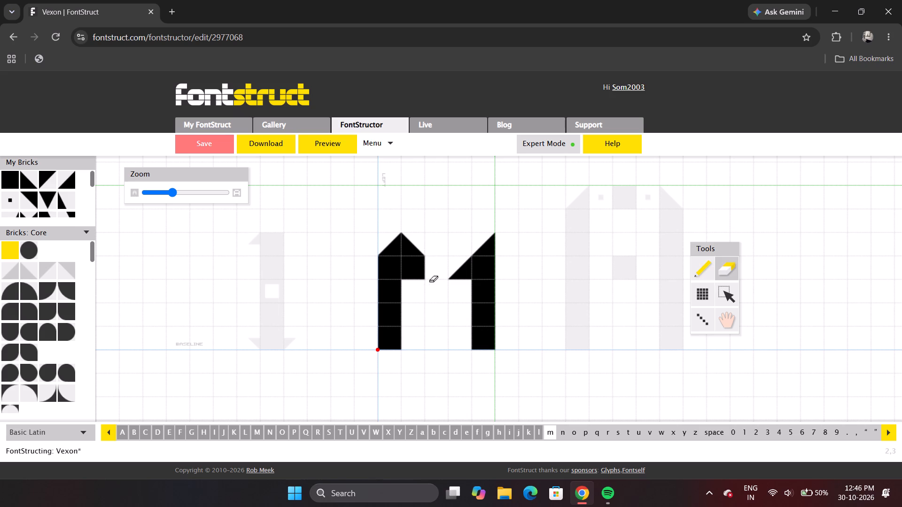
pyautogui.click(459, 278)
pyautogui.click(418, 269)
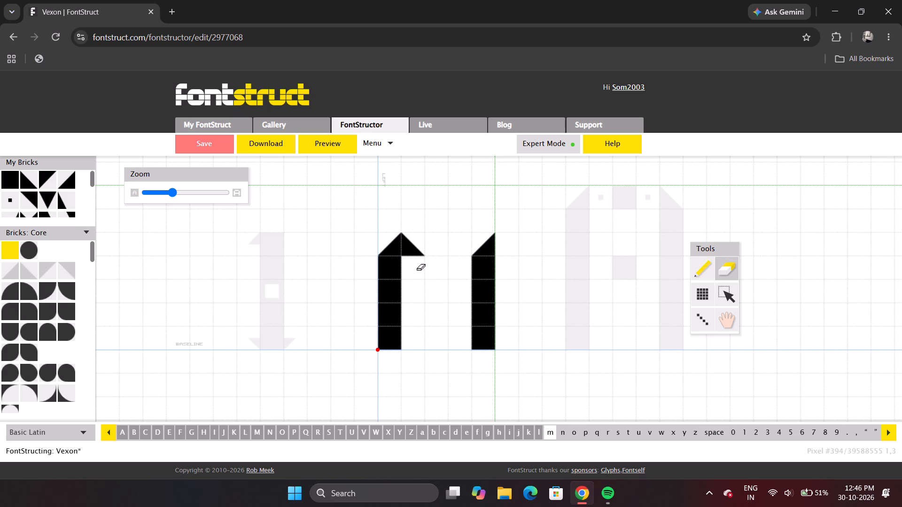
pyautogui.click(407, 250)
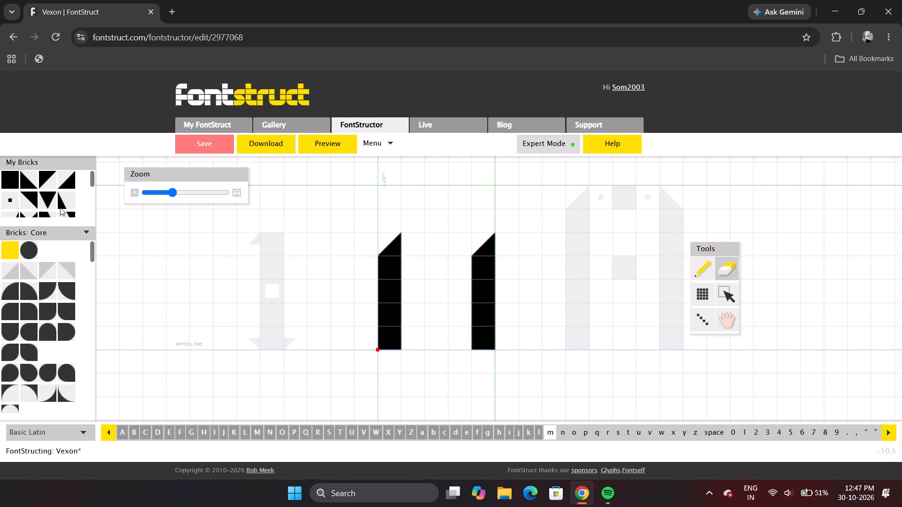
# Replace the right stem's top brick with a triangle sloping down rightward, mirroring the left stem's top.
pyautogui.click(29, 183)
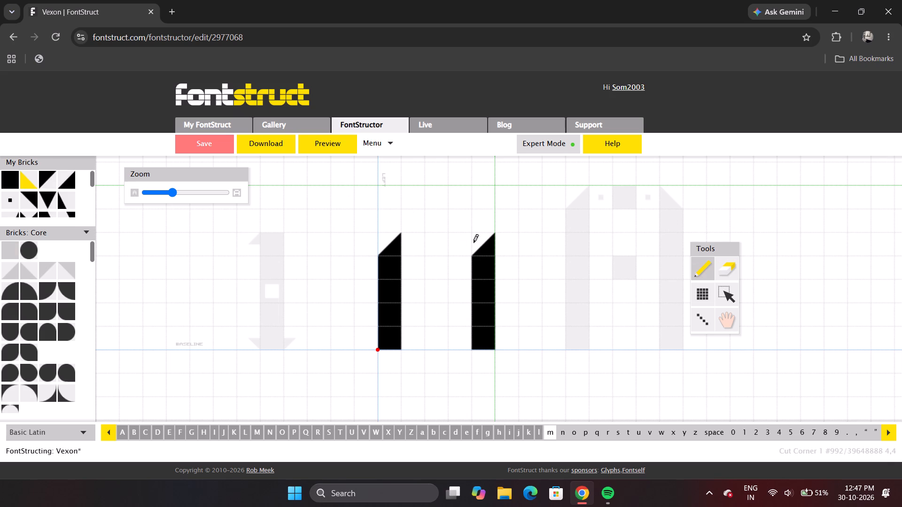
pyautogui.click(474, 242)
pyautogui.click(474, 242)
pyautogui.press('z')
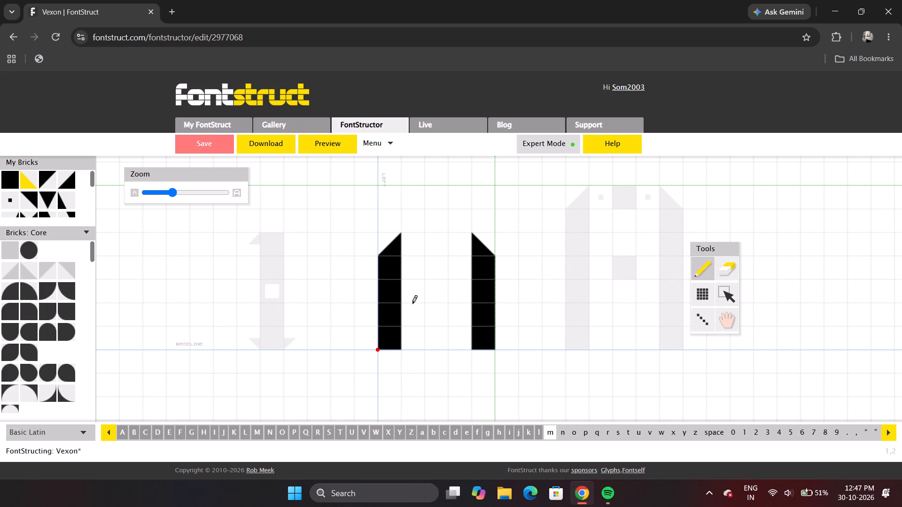
# Add mirrored triangles on the inner sides of both stems, level with their second bricks from the top.
pyautogui.click(417, 275)
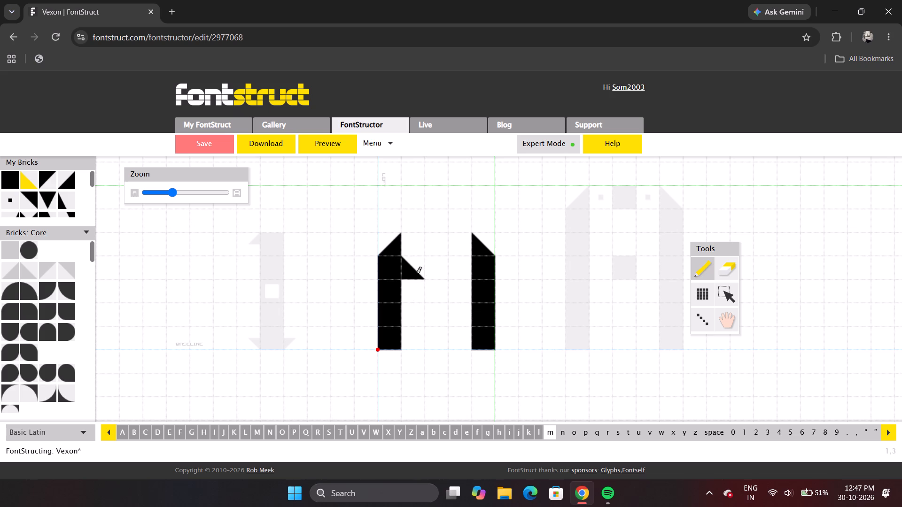
pyautogui.click(461, 271)
pyautogui.click(461, 271)
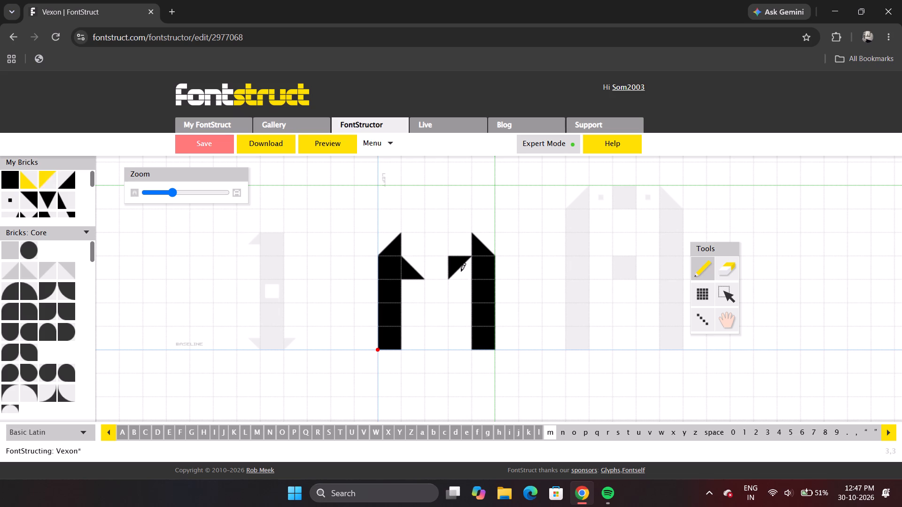
pyautogui.click(461, 271)
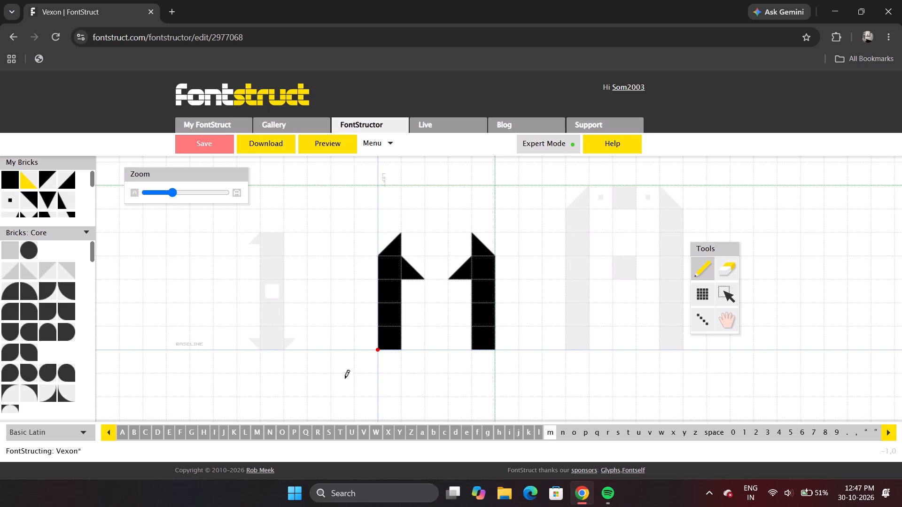
# Compare the lowercase m with the capital M's inner details and return to the lowercase m.
pyautogui.click(257, 434)
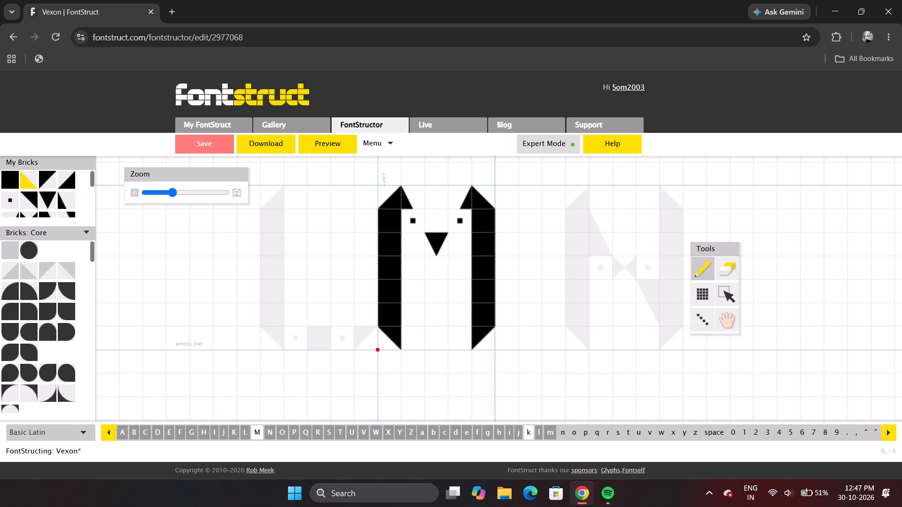
pyautogui.click(551, 434)
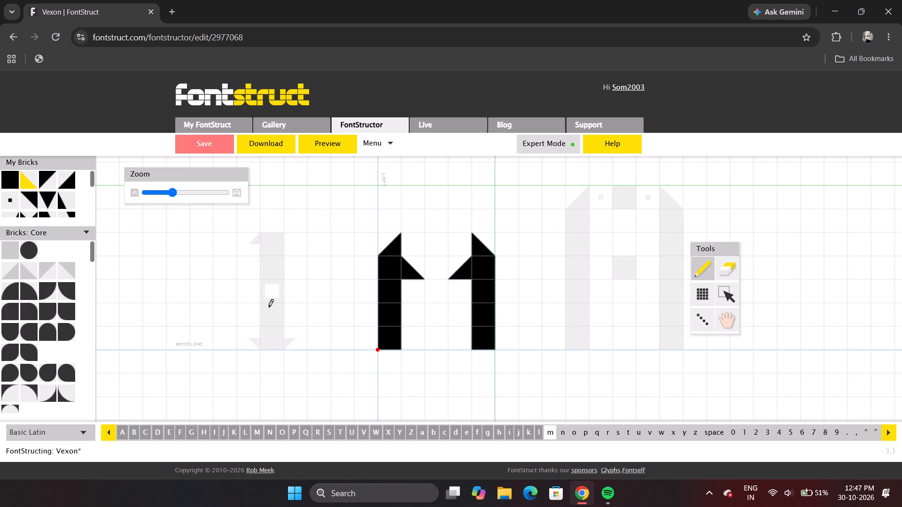
pyautogui.click(257, 438)
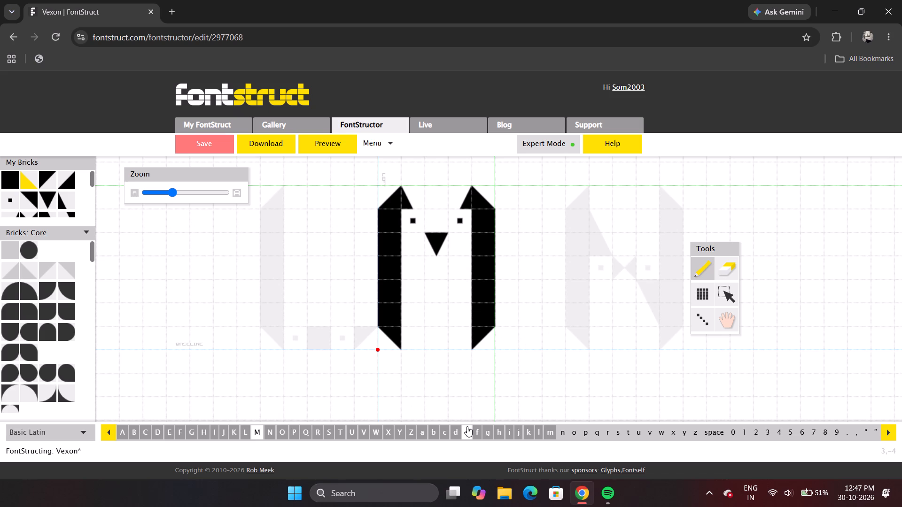
pyautogui.click(551, 427)
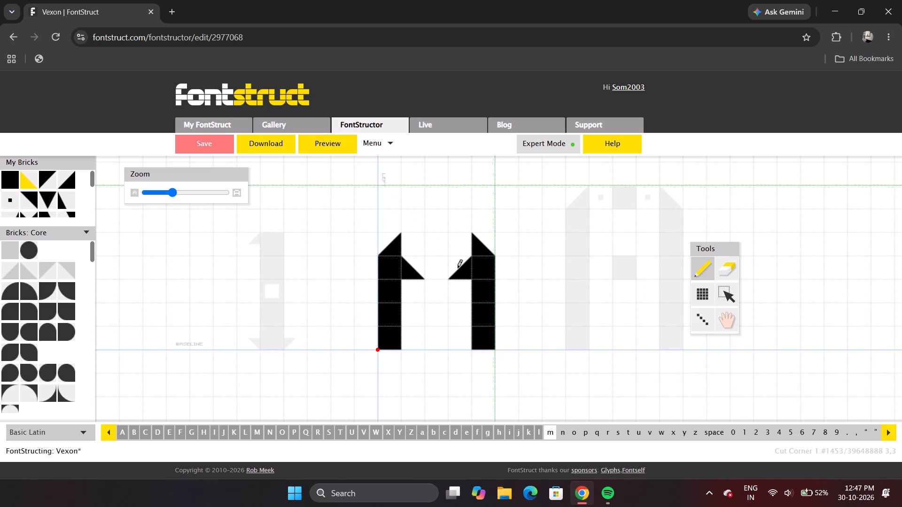
# Place the small square dot brick in the cell beside the left stem's second brick, where the inner triangle sits.
pyautogui.click(7, 196)
pyautogui.click(413, 272)
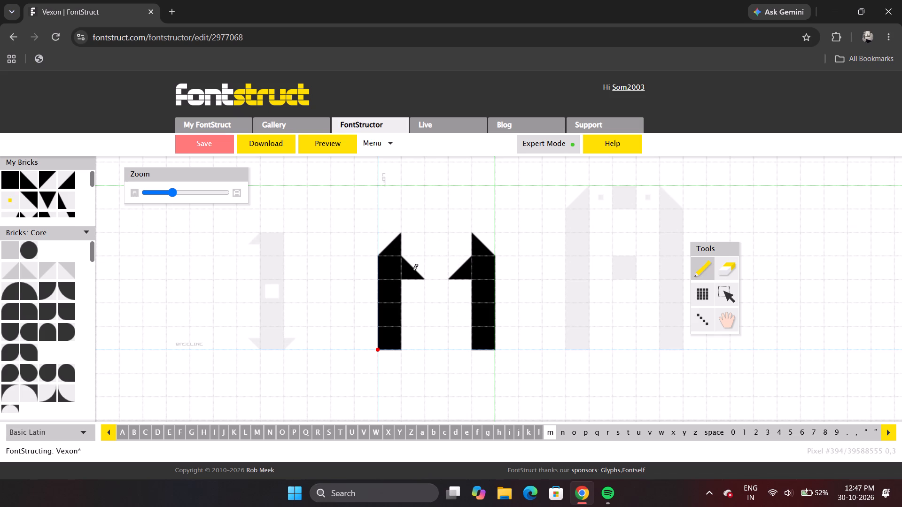
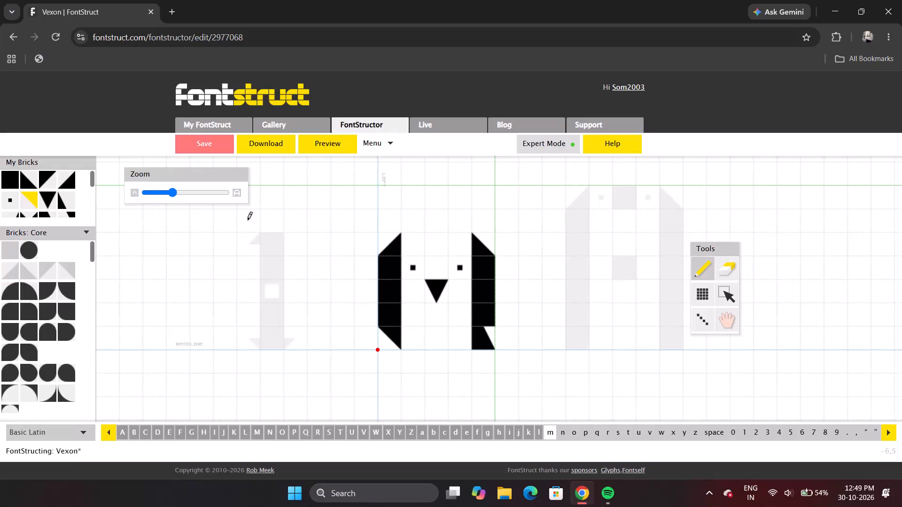
# Replace the right stem's bottom brick with a triangle mirroring the left stem's bottom, and preview the whole font.
pyautogui.doubleClick(483, 341)
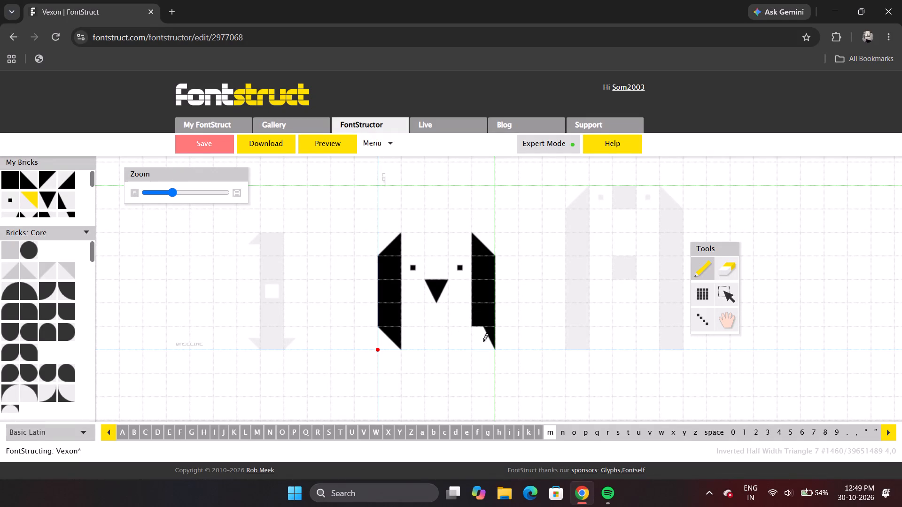
pyautogui.click(483, 341)
pyautogui.click(483, 341)
pyautogui.click(483, 341)
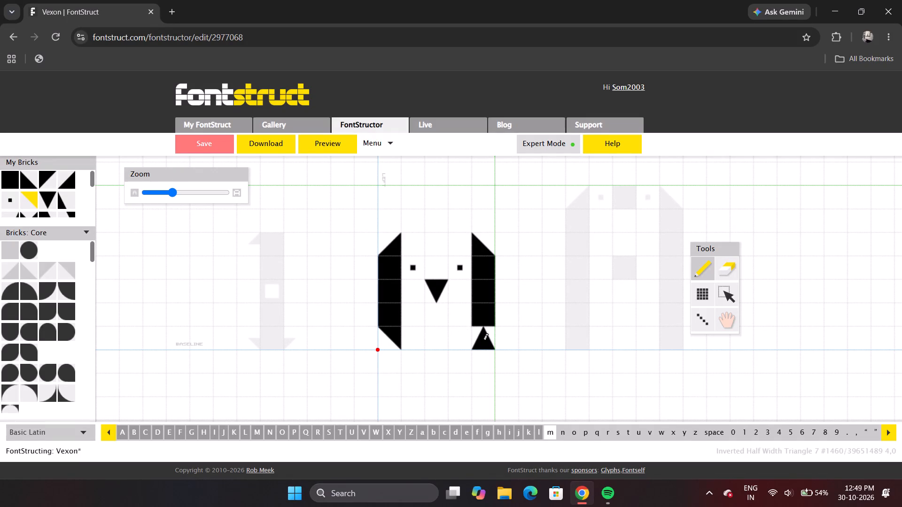
pyautogui.click(483, 341)
pyautogui.click(483, 341)
pyautogui.click(483, 341)
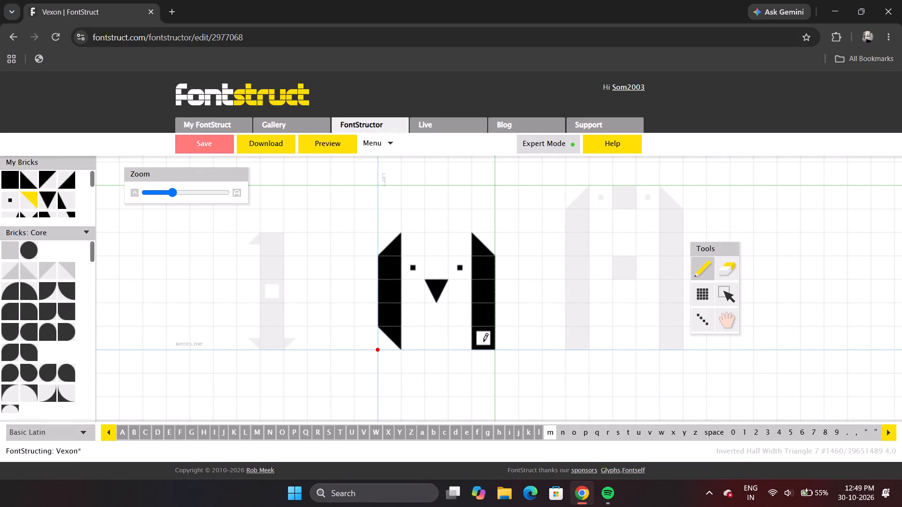
pyautogui.click(483, 341)
pyautogui.click(483, 341)
pyautogui.click(483, 341)
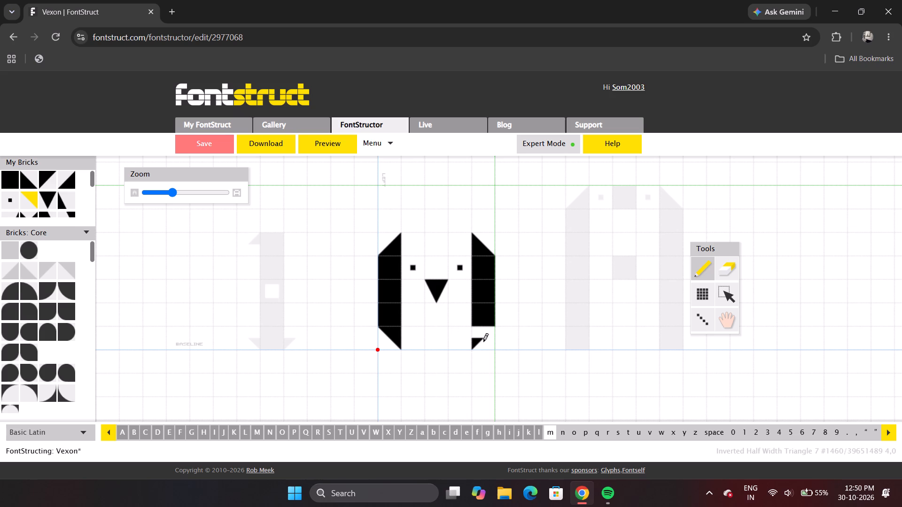
pyautogui.click(483, 341)
pyautogui.click(483, 341)
pyautogui.click(483, 341)
pyautogui.click(483, 341)
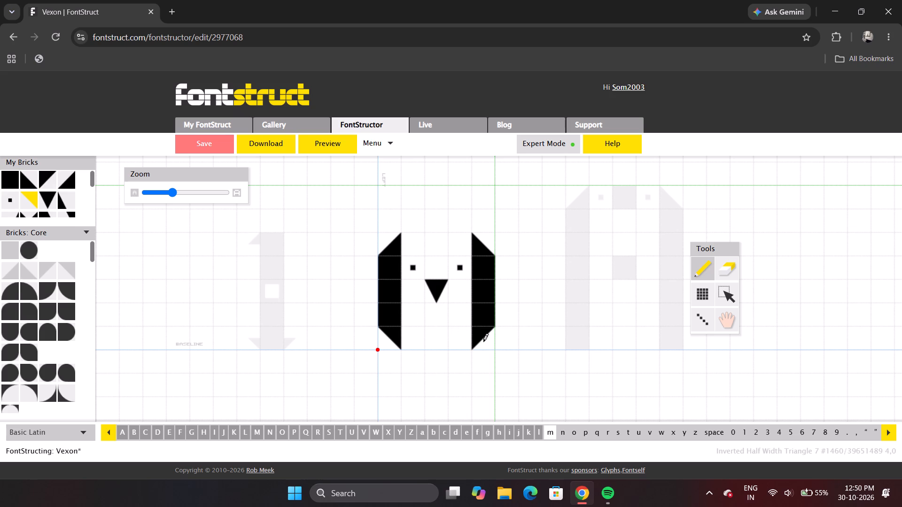
pyautogui.click(334, 141)
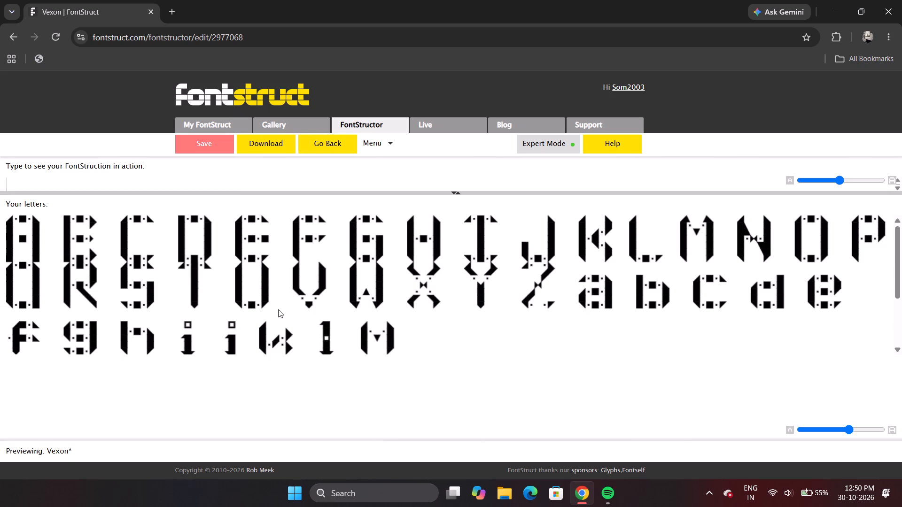
pyautogui.click(341, 143)
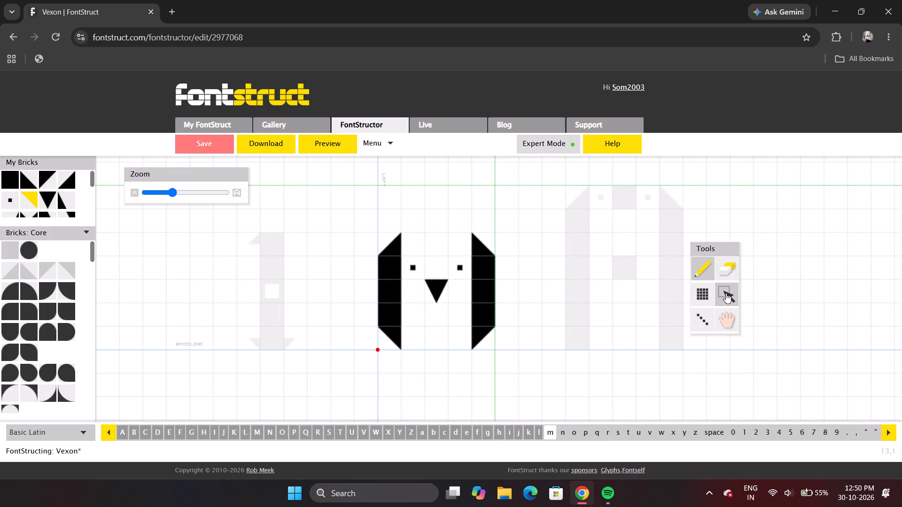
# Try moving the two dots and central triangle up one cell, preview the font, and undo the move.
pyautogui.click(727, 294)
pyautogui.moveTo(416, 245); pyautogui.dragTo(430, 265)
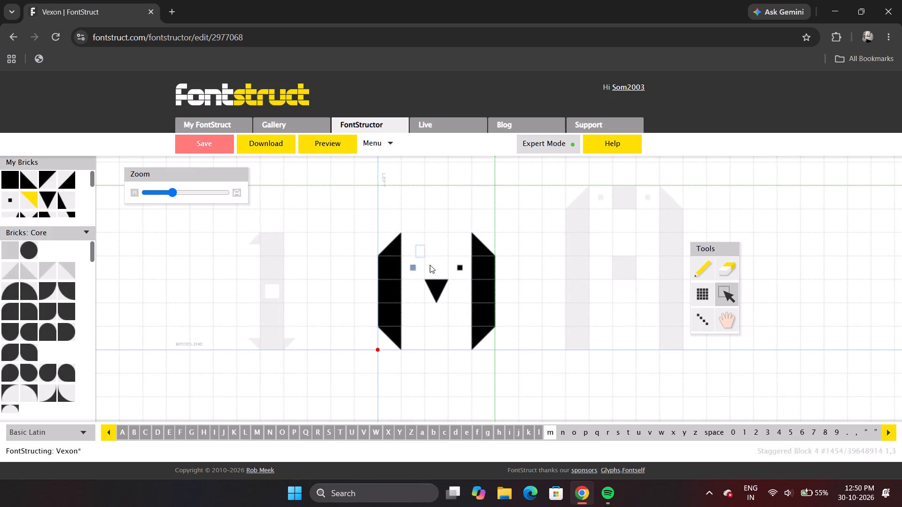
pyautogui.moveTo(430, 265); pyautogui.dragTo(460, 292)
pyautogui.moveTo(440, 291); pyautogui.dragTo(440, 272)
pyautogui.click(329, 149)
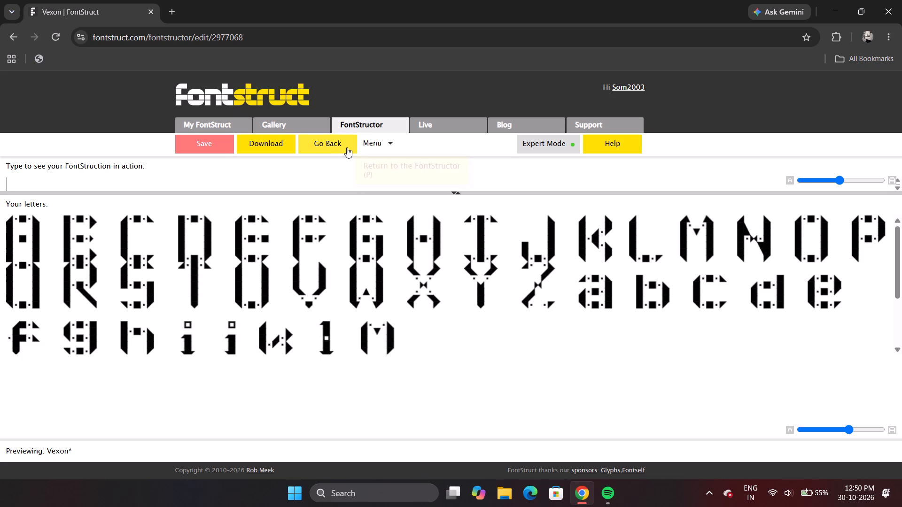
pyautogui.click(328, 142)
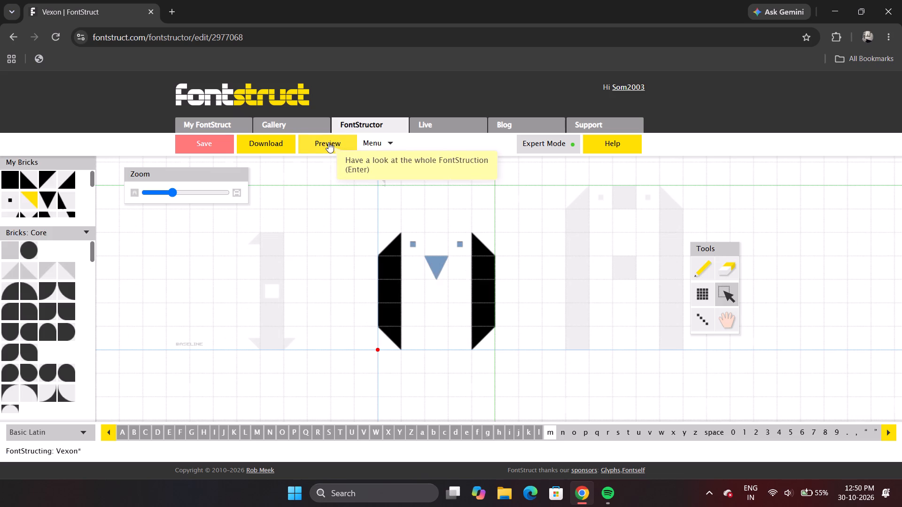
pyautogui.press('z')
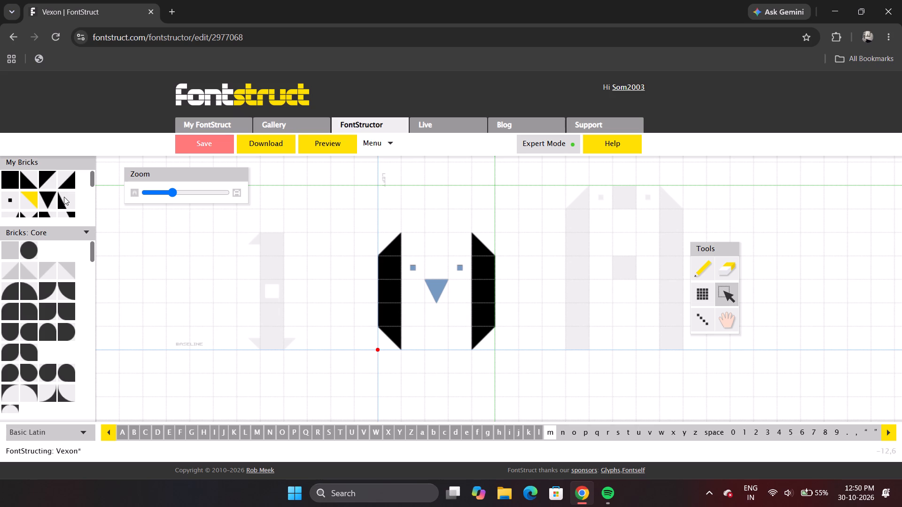
# Add mirrored half-width triangles on the inner sides of both stems' top bricks, and preview the whole font.
pyautogui.click(64, 197)
pyautogui.click(408, 252)
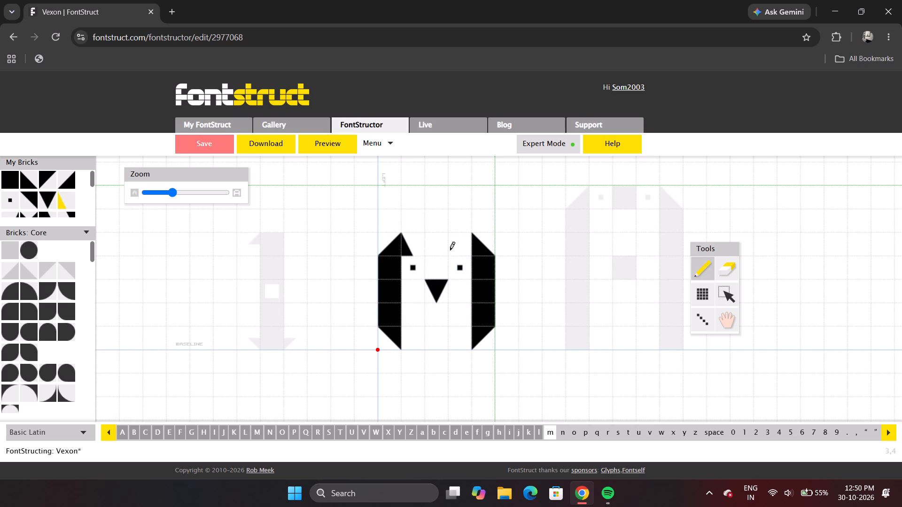
pyautogui.click(460, 247)
pyautogui.click(460, 247)
pyautogui.click(335, 140)
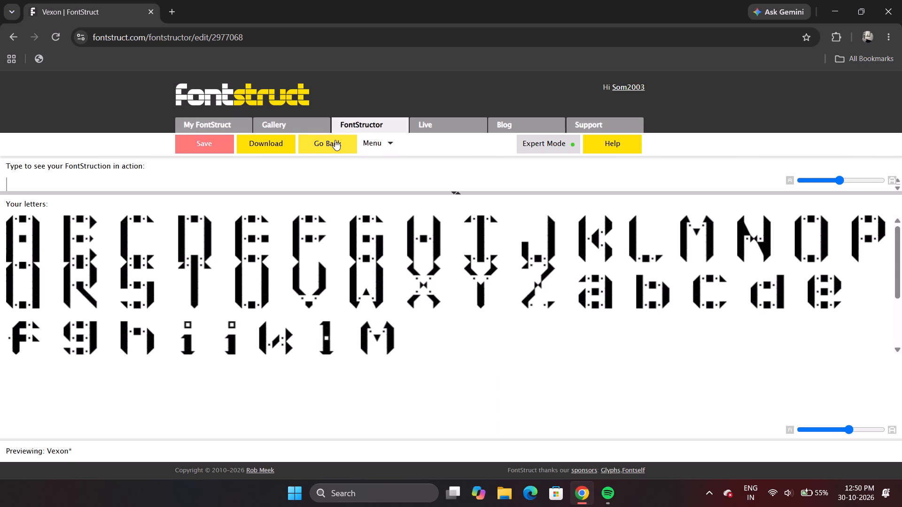
pyautogui.click(334, 152)
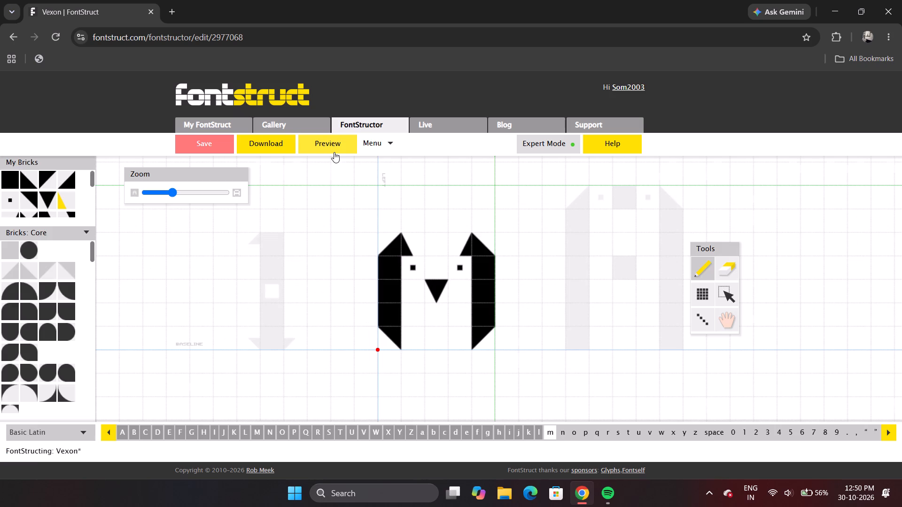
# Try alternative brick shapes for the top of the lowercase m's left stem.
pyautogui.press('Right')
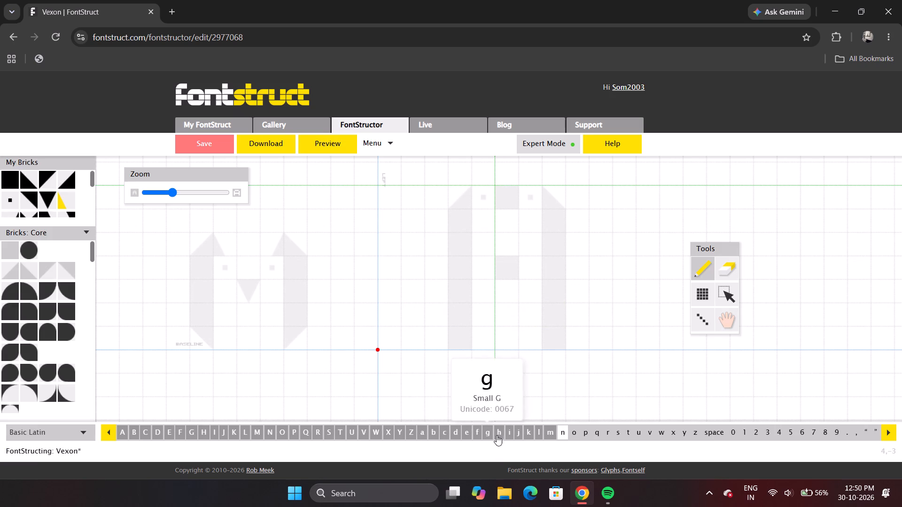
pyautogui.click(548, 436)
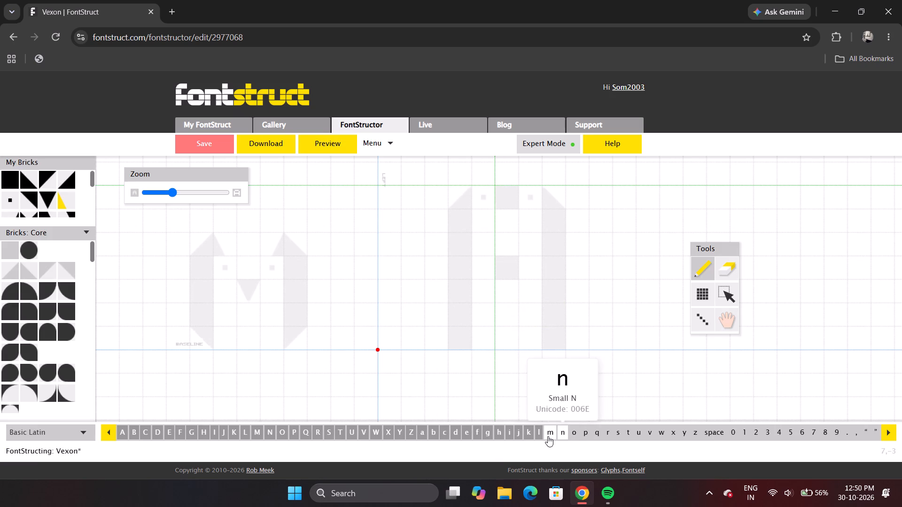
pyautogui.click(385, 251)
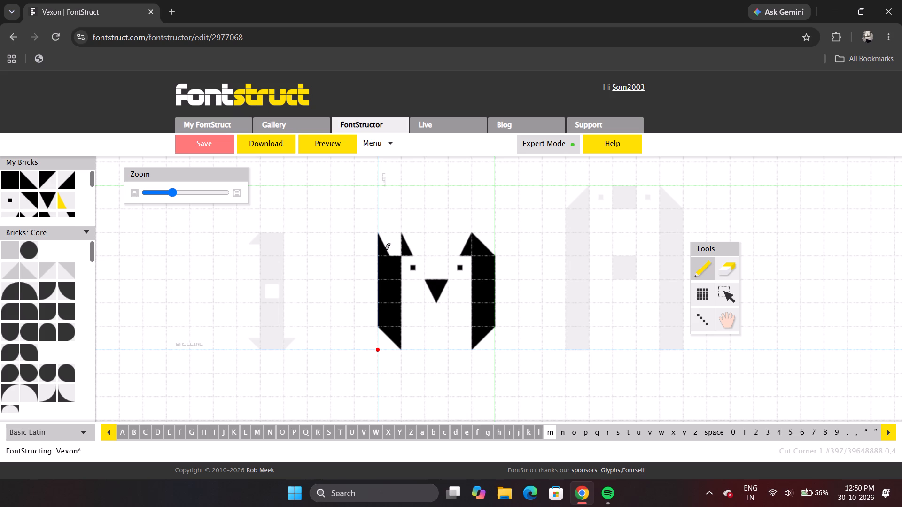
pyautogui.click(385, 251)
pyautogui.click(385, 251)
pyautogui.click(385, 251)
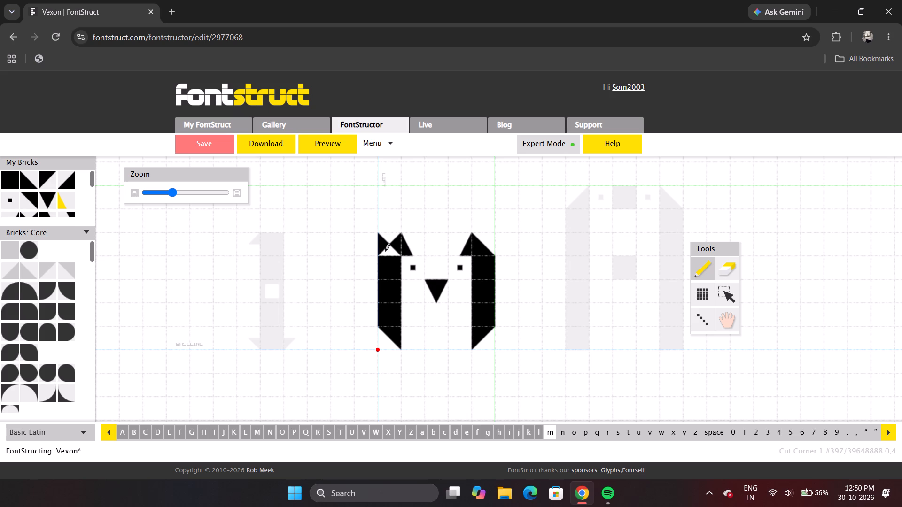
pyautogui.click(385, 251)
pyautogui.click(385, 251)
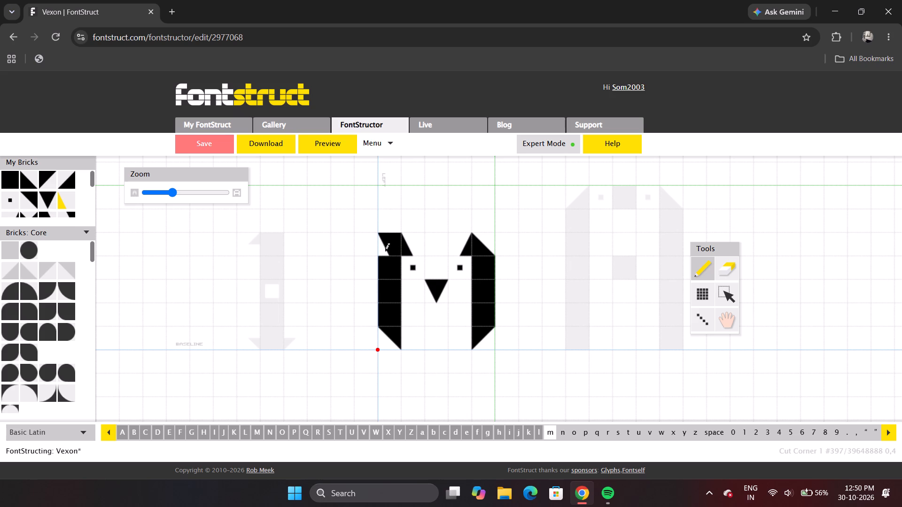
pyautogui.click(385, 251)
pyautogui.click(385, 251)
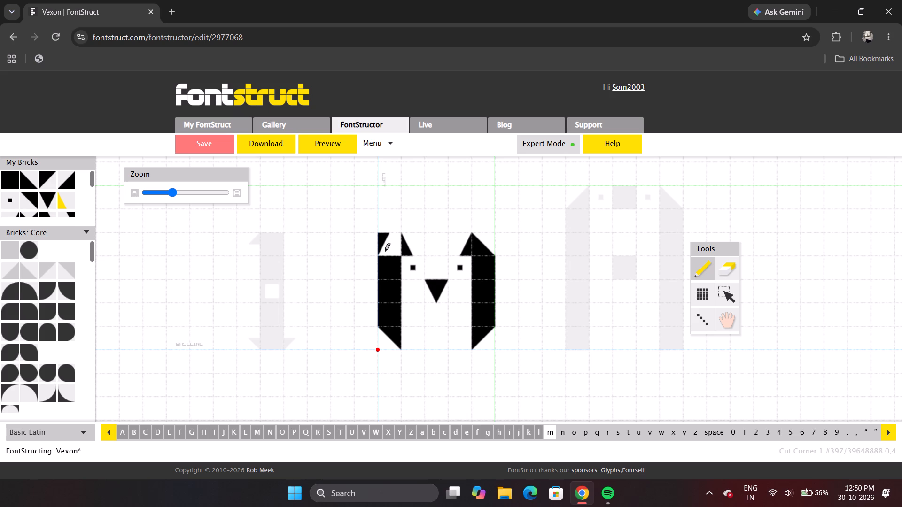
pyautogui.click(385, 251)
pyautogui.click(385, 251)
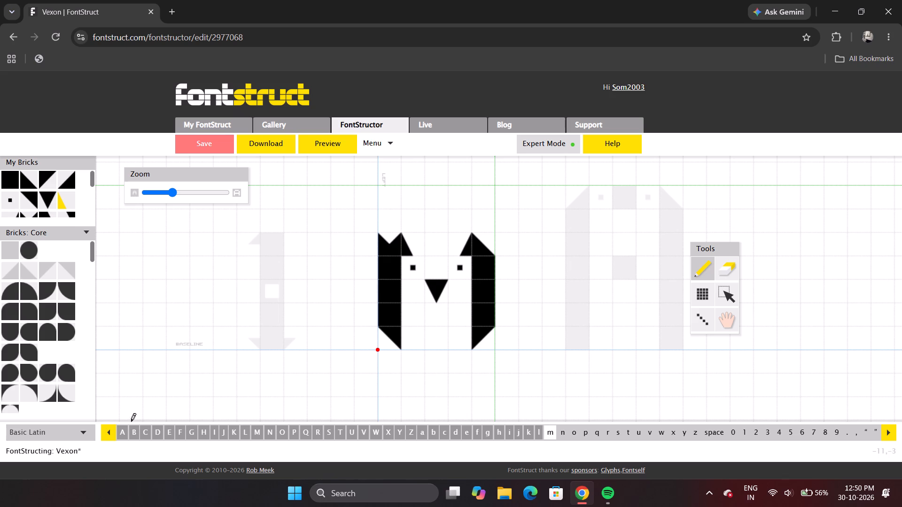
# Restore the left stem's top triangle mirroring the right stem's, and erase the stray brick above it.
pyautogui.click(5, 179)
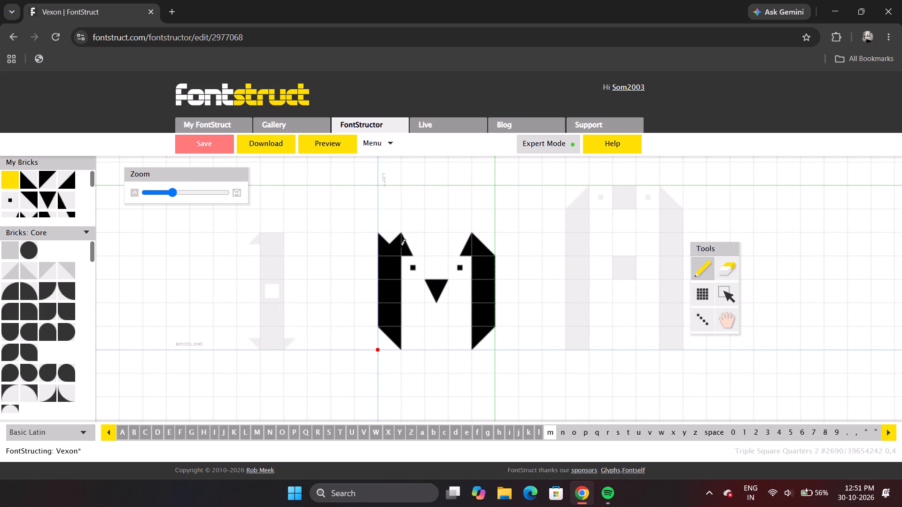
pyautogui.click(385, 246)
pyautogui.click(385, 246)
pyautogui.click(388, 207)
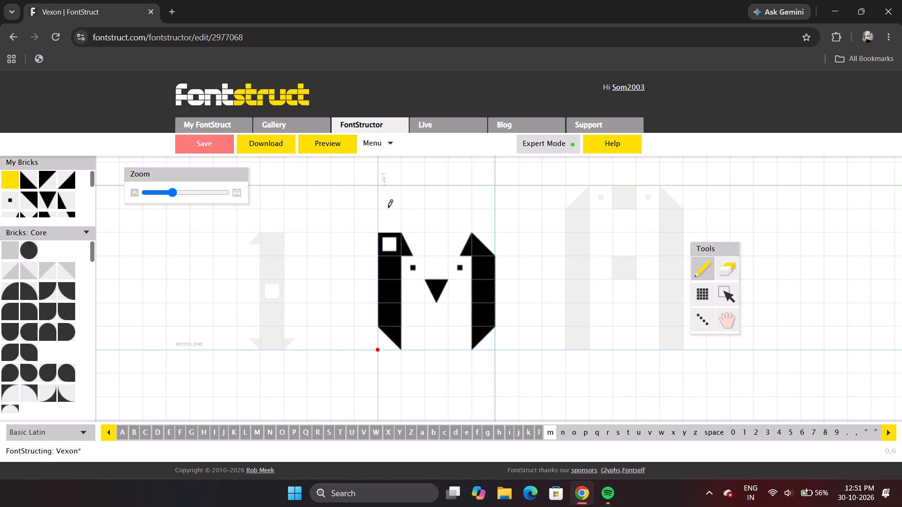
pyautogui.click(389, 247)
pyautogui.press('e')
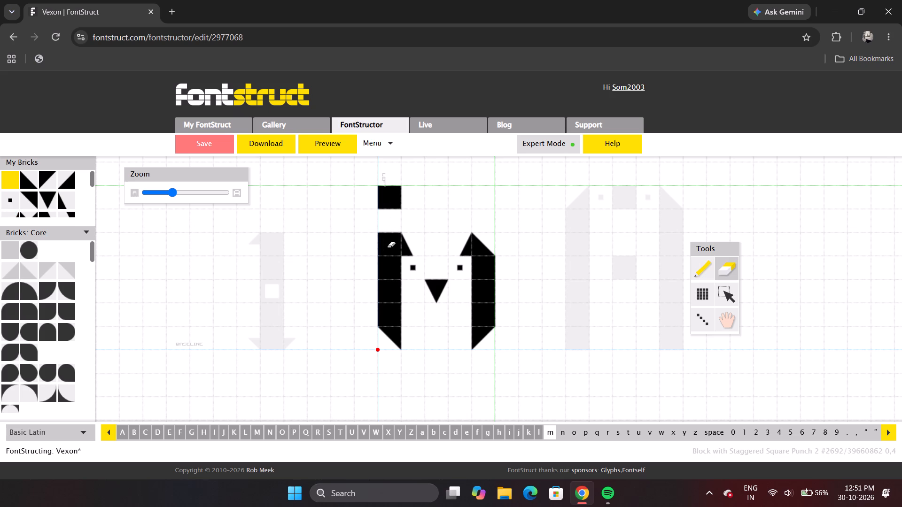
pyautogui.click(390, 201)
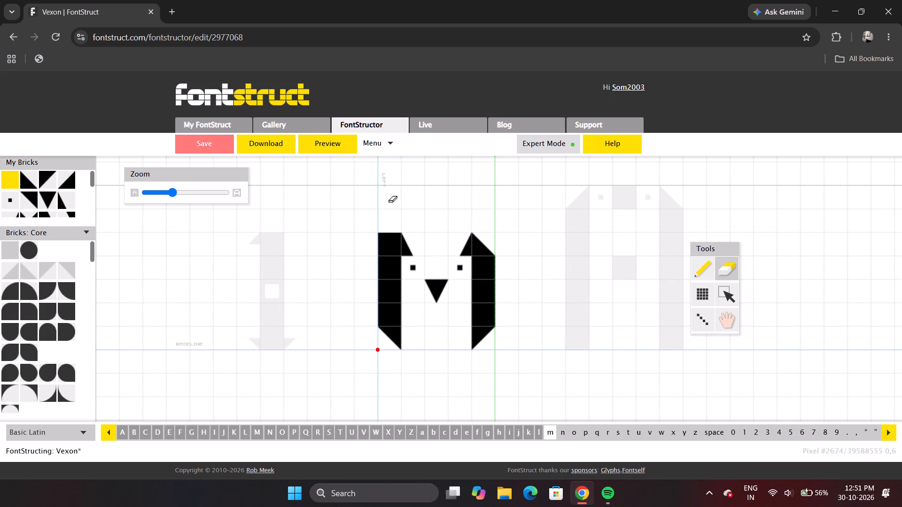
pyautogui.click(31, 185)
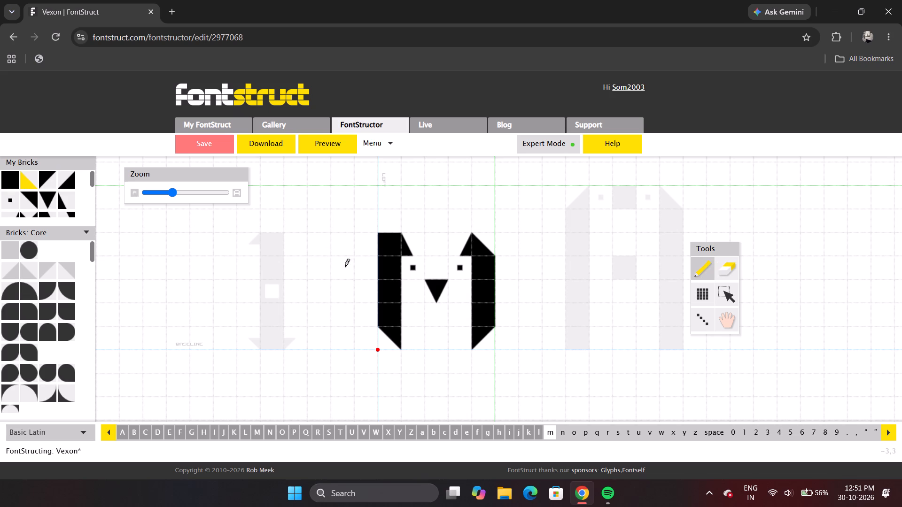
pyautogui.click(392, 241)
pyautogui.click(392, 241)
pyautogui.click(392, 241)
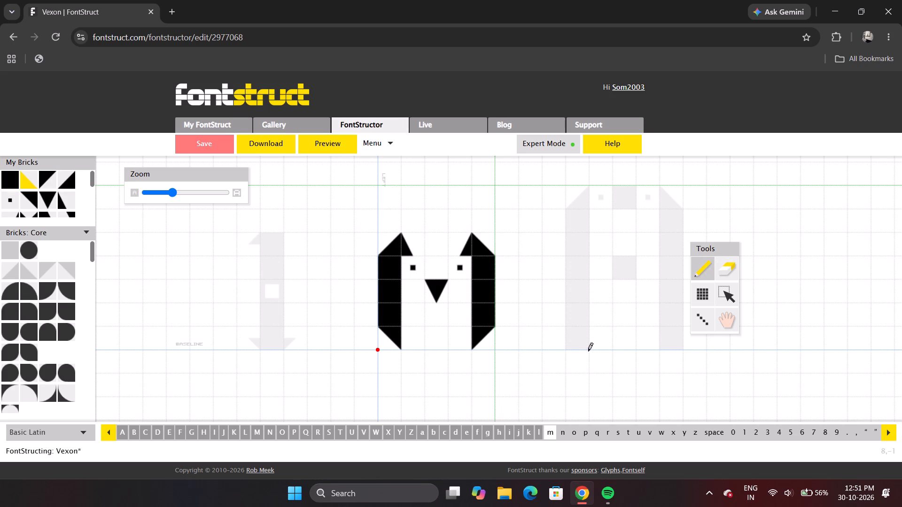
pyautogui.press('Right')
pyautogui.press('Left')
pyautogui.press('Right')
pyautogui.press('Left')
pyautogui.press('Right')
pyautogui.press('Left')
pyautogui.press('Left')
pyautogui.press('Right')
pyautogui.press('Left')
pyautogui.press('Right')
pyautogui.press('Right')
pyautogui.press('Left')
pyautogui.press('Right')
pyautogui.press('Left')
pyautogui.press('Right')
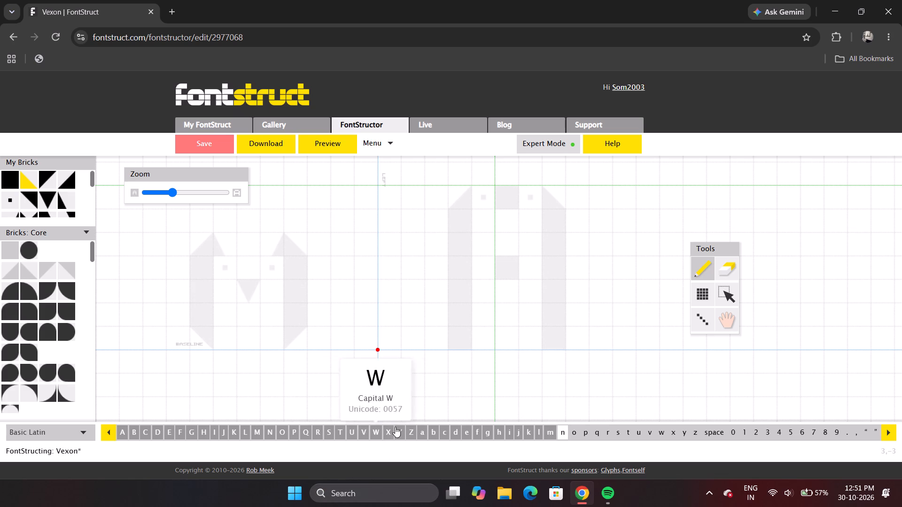
# Examine the capital N as a reference and open the blank lowercase n.
pyautogui.click(272, 438)
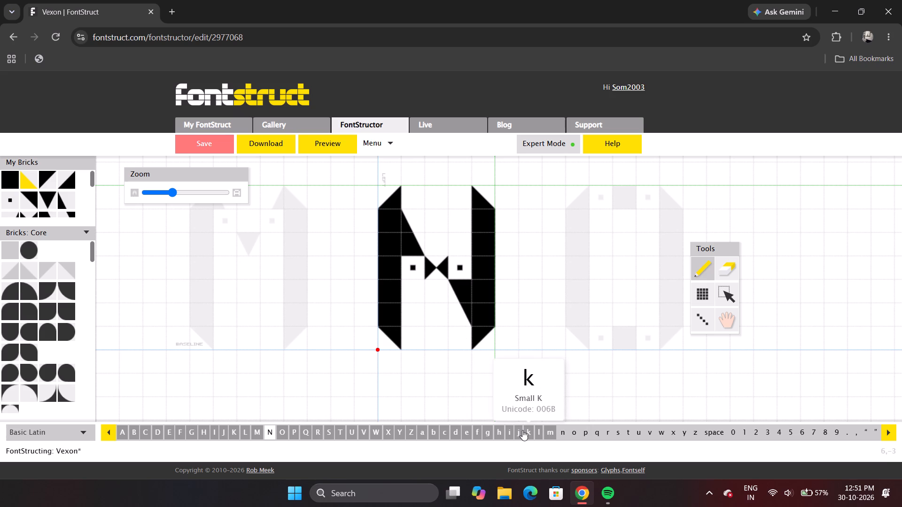
pyautogui.click(562, 436)
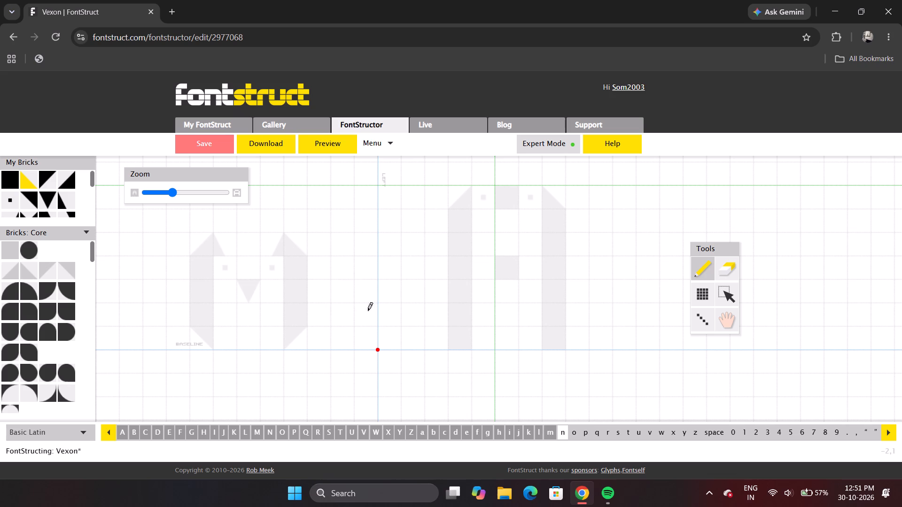
# Draw the lowercase n as a square arch of solid bricks, five wide and five high, erasing the stray inner brick.
pyautogui.click(13, 180)
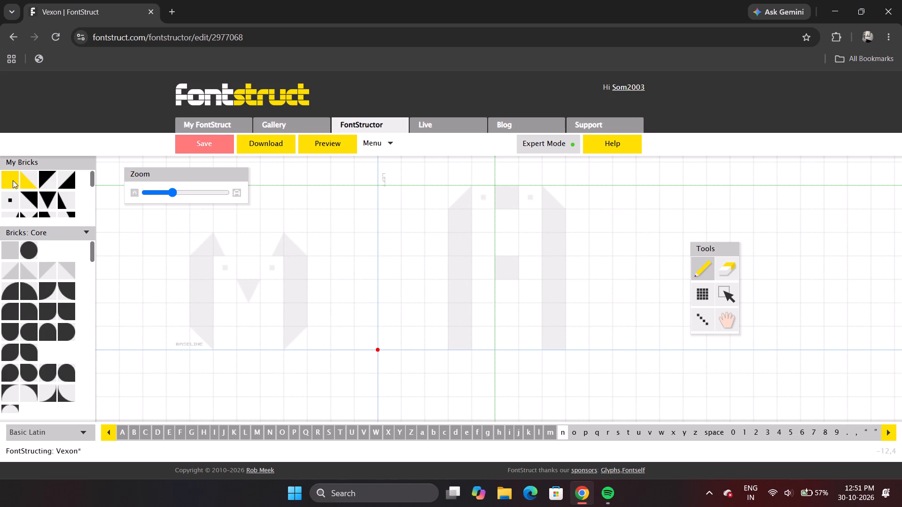
pyautogui.moveTo(393, 245); pyautogui.dragTo(393, 246)
pyautogui.moveTo(393, 246); pyautogui.dragTo(392, 332)
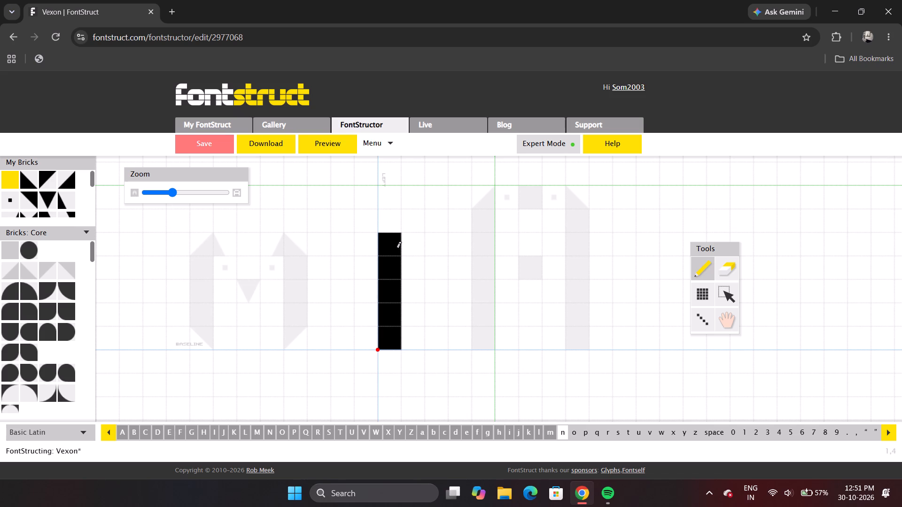
pyautogui.moveTo(397, 249); pyautogui.dragTo(480, 256)
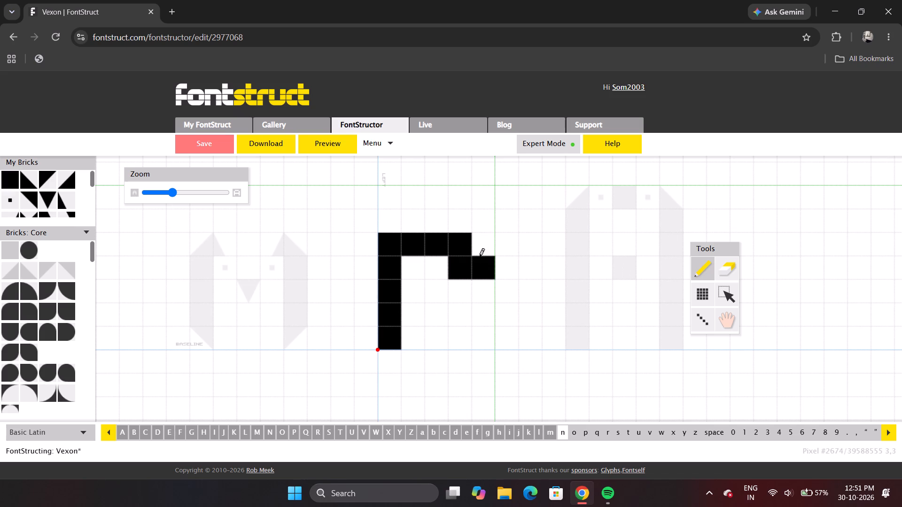
pyautogui.moveTo(480, 256); pyautogui.dragTo(484, 338)
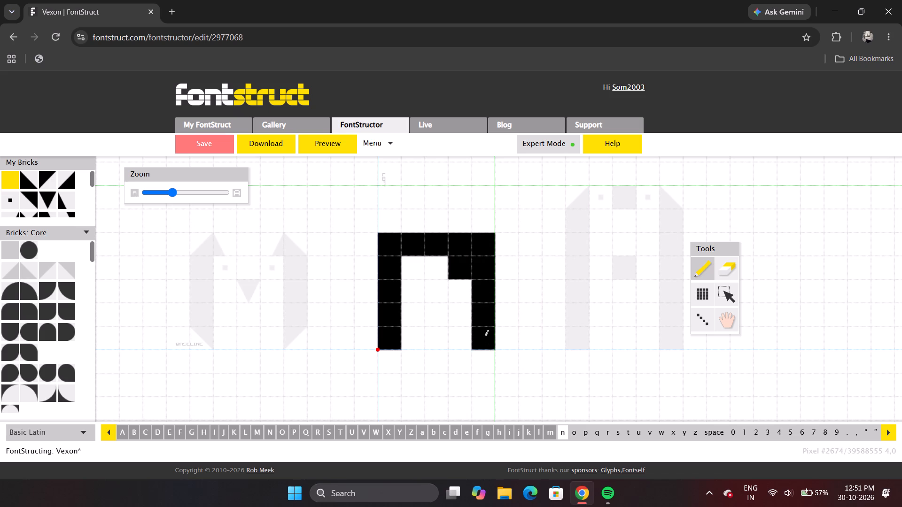
pyautogui.press('e')
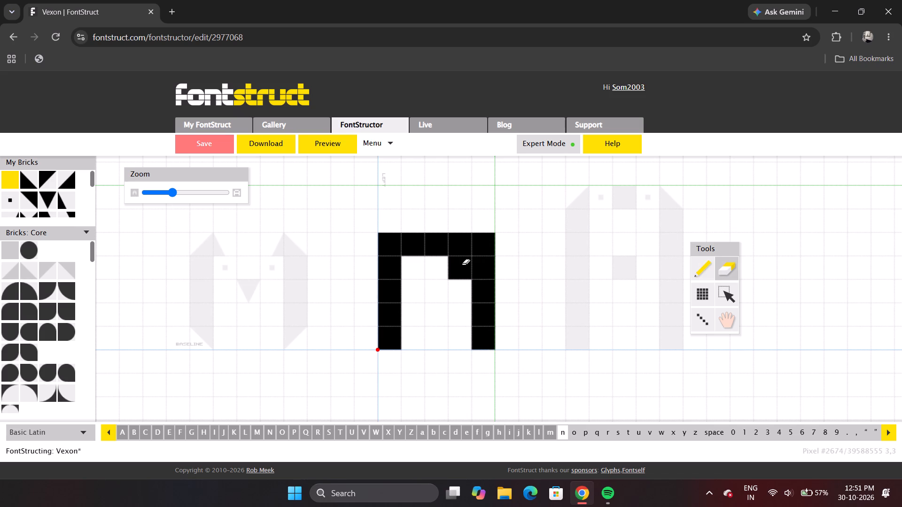
pyautogui.click(463, 264)
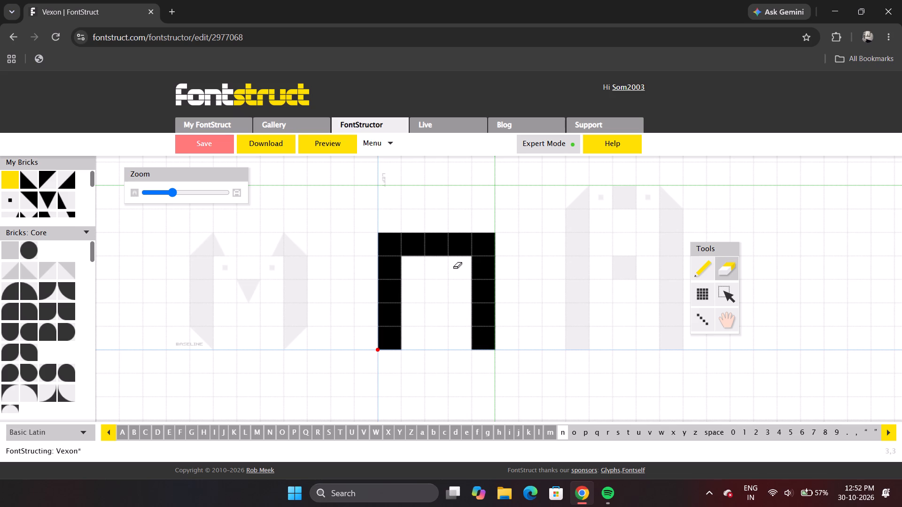
# Bevel the outer corners at the top and bottom of the n's right stem with diagonal triangle bricks.
pyautogui.moveTo(0, 114); pyautogui.dragTo(31, 181)
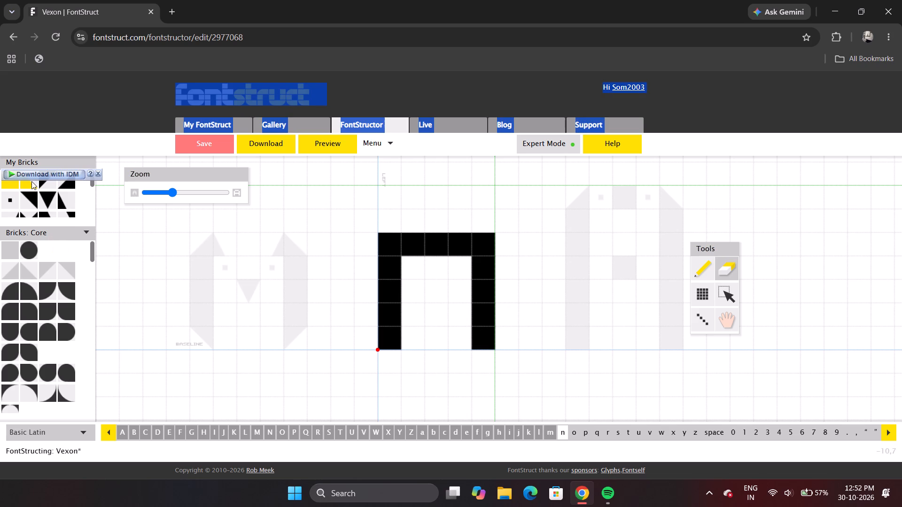
pyautogui.click(35, 185)
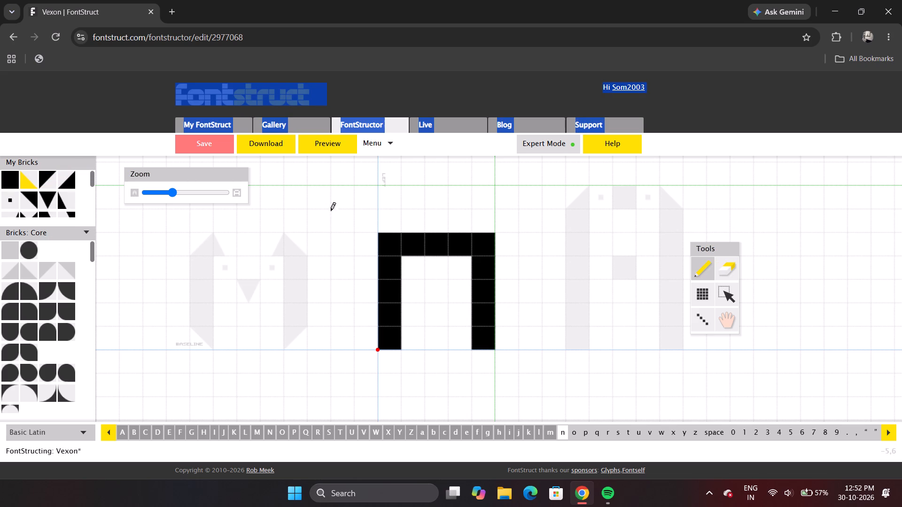
pyautogui.click(490, 245)
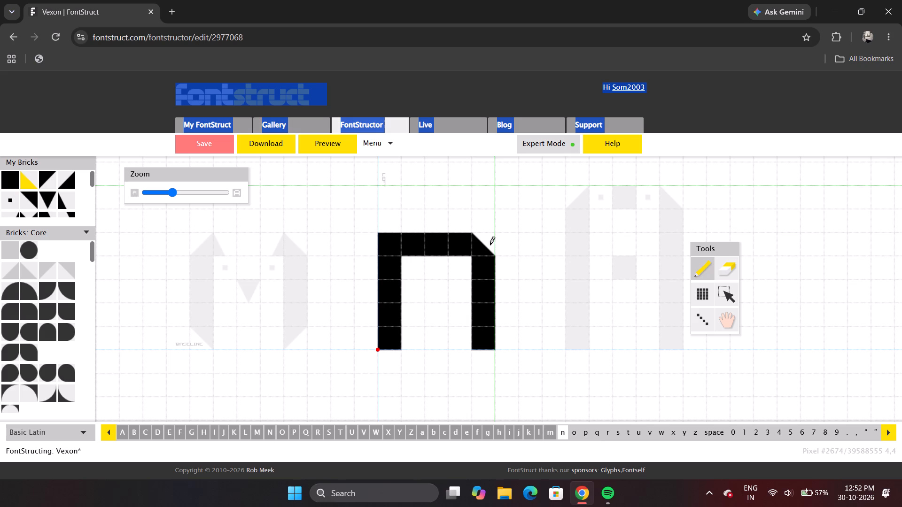
pyautogui.click(490, 245)
pyautogui.press('z')
pyautogui.click(488, 344)
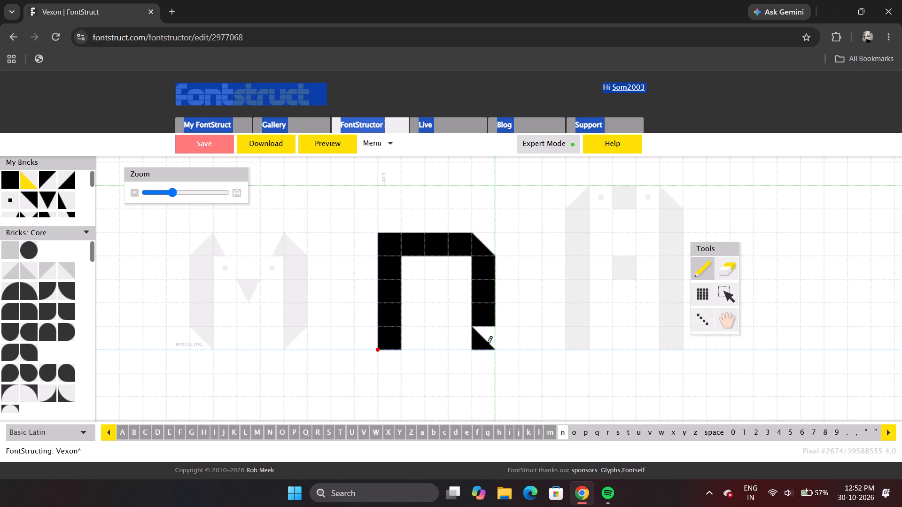
pyautogui.click(488, 344)
# Bevel the outer bottom corner of the n's left stem with a triangle brick mirroring the right stem's.
pyautogui.click(391, 340)
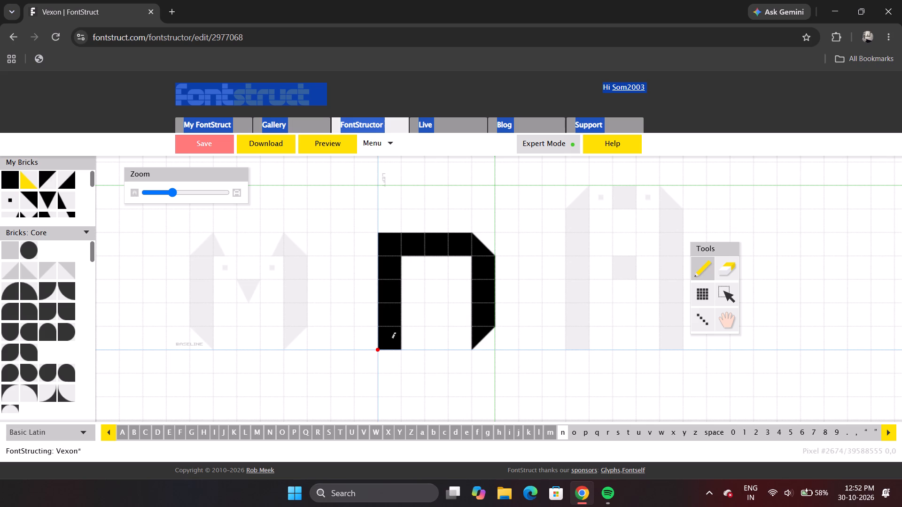
pyautogui.click(391, 340)
pyautogui.click(391, 340)
pyautogui.click(391, 340)
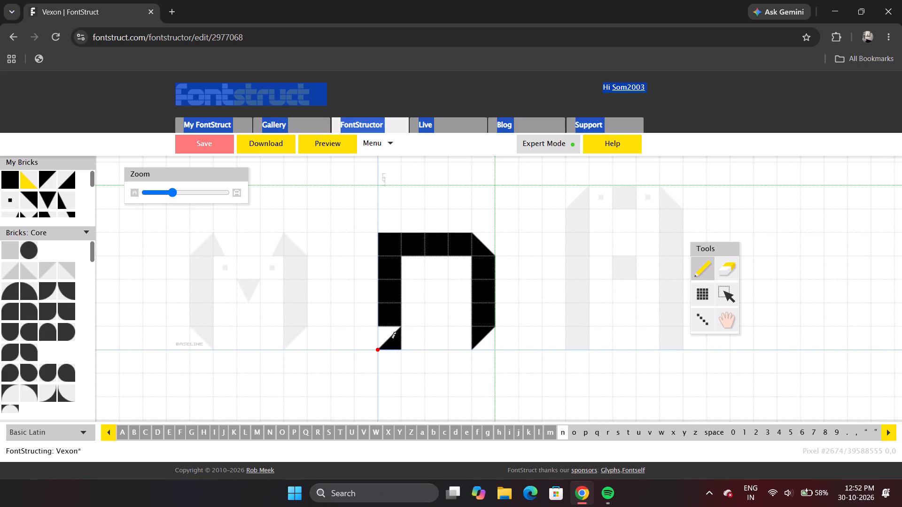
pyautogui.write('zzzz')
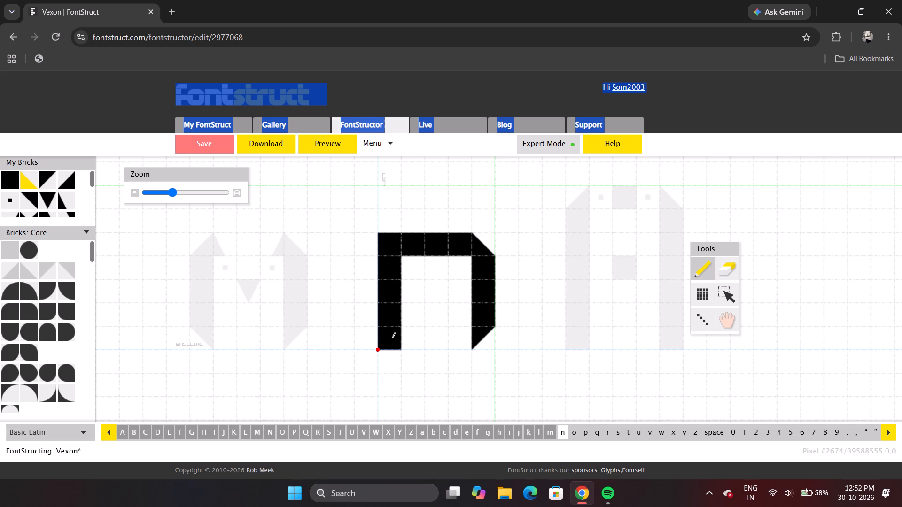
pyautogui.doubleClick(391, 340)
pyautogui.click(391, 340)
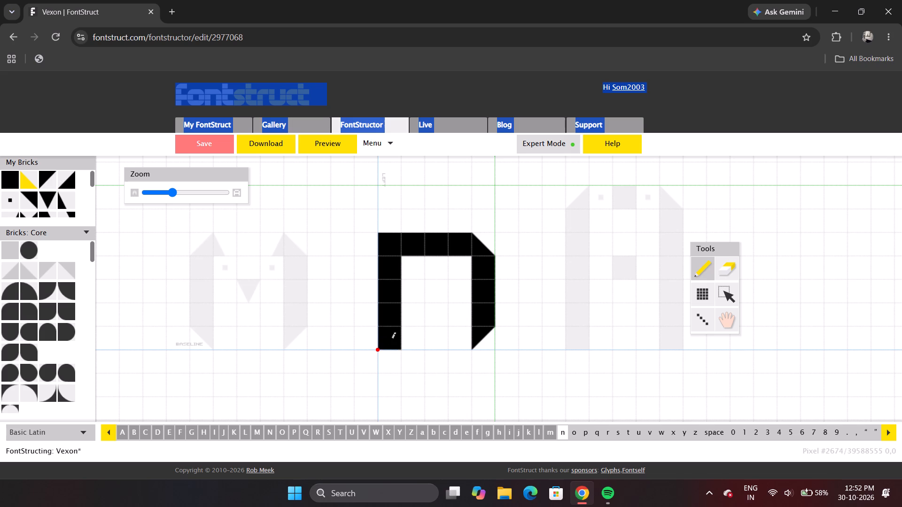
pyautogui.click(391, 340)
pyautogui.click(391, 340)
pyautogui.click(391, 340)
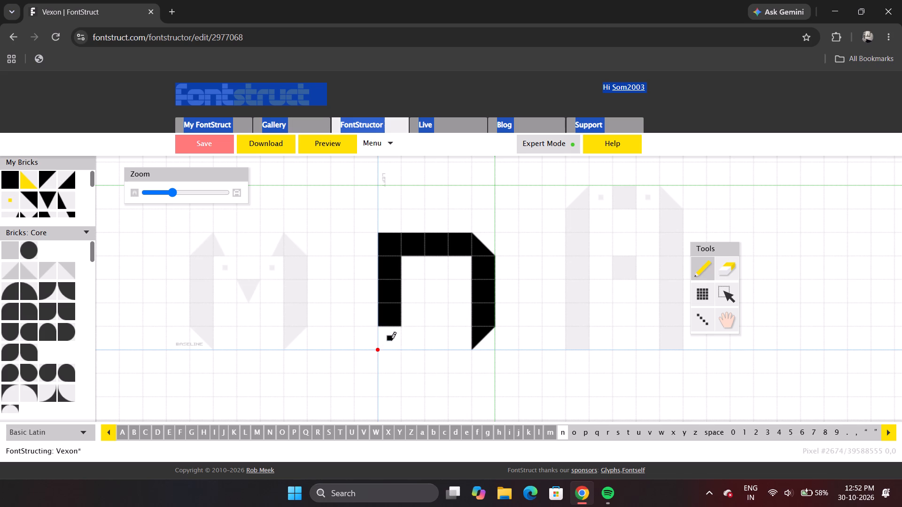
pyautogui.click(391, 340)
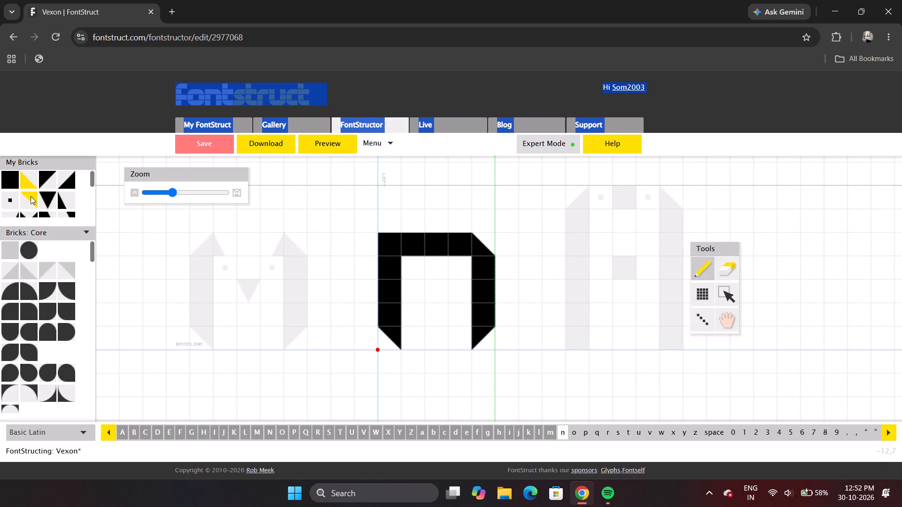
# Replace the top-bar bricks on either side of the n's middle brick with small square dots, and preview the whole font.
pyautogui.click(12, 197)
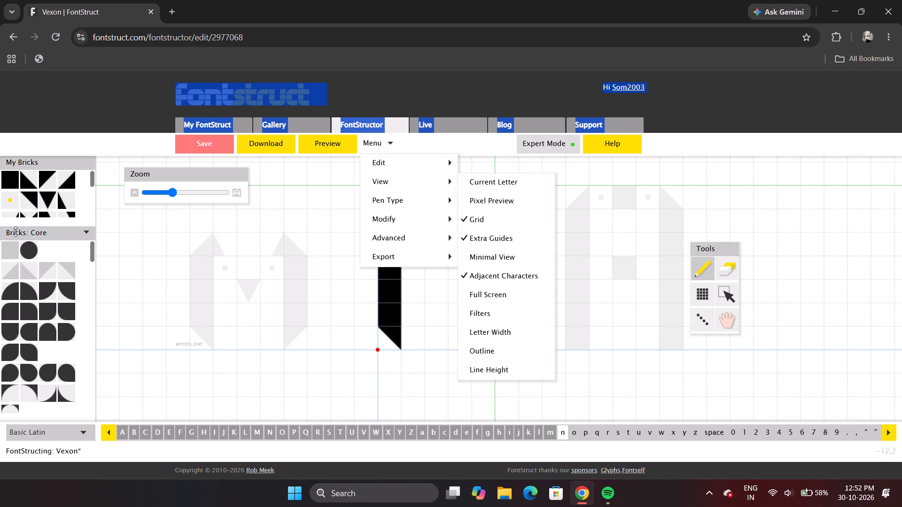
pyautogui.click(463, 252)
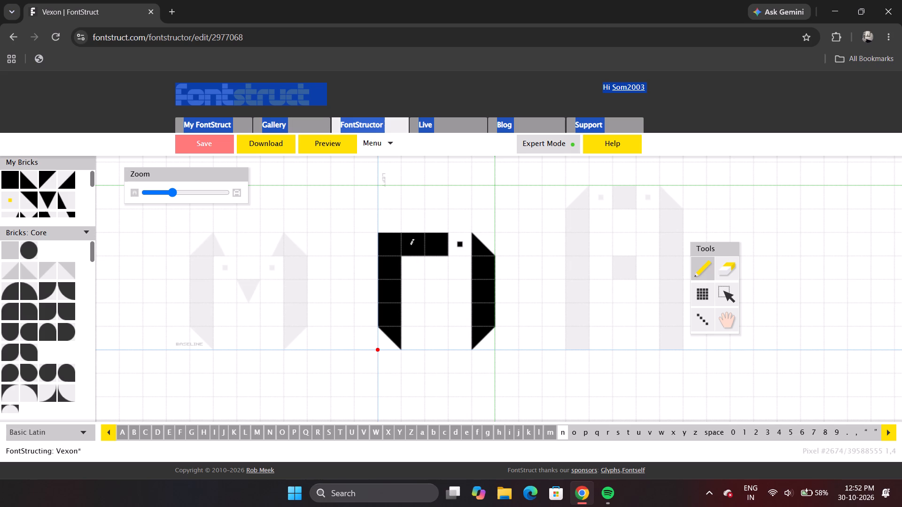
pyautogui.click(410, 246)
pyautogui.click(348, 148)
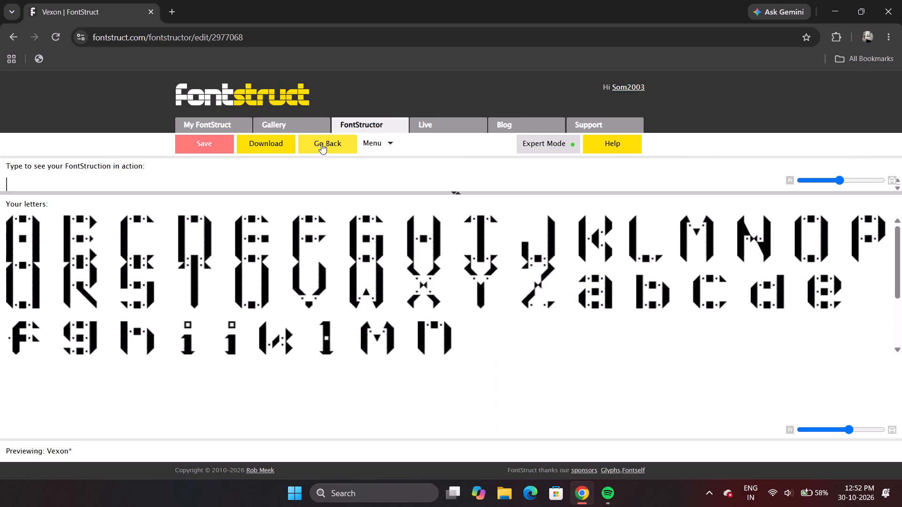
pyautogui.click(335, 143)
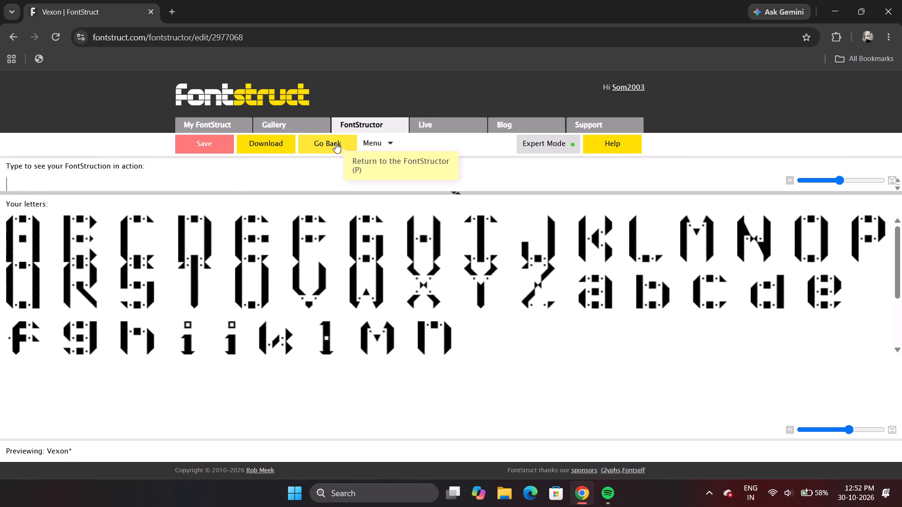
# Open the blank lowercase o and draw a hollow square of solid bricks, five wide and five high, on the baseline.
pyautogui.click(575, 436)
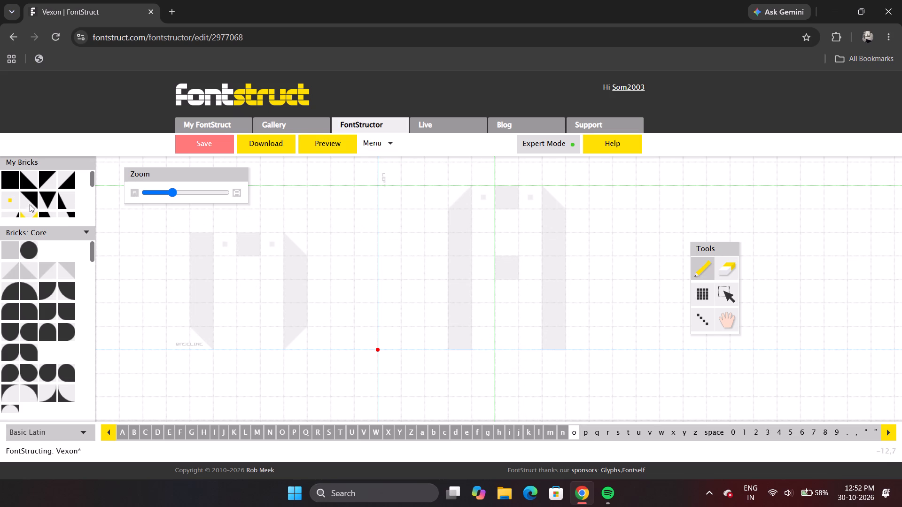
pyautogui.click(8, 180)
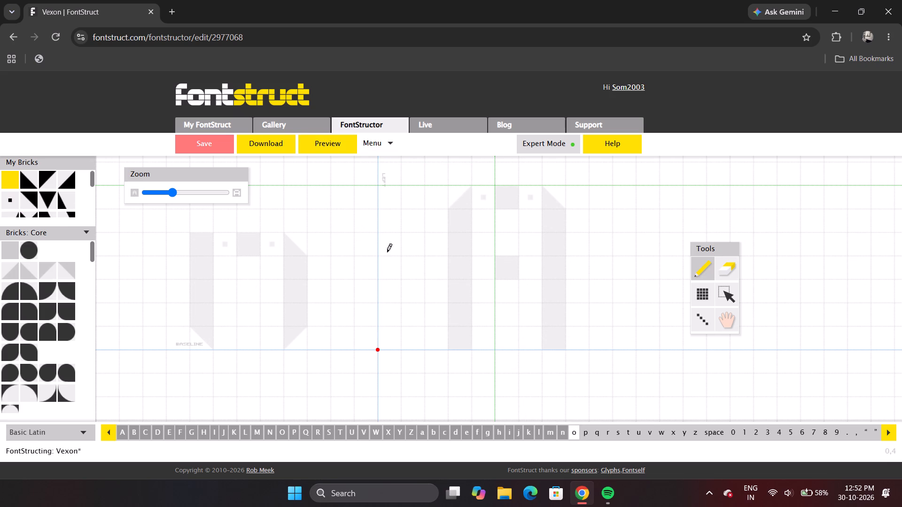
pyautogui.moveTo(389, 247); pyautogui.dragTo(463, 342)
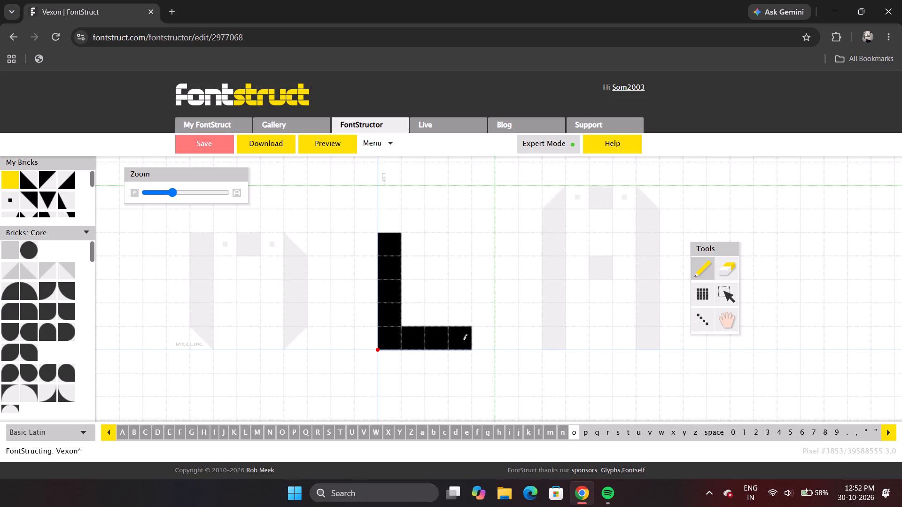
pyautogui.moveTo(463, 342); pyautogui.dragTo(404, 252)
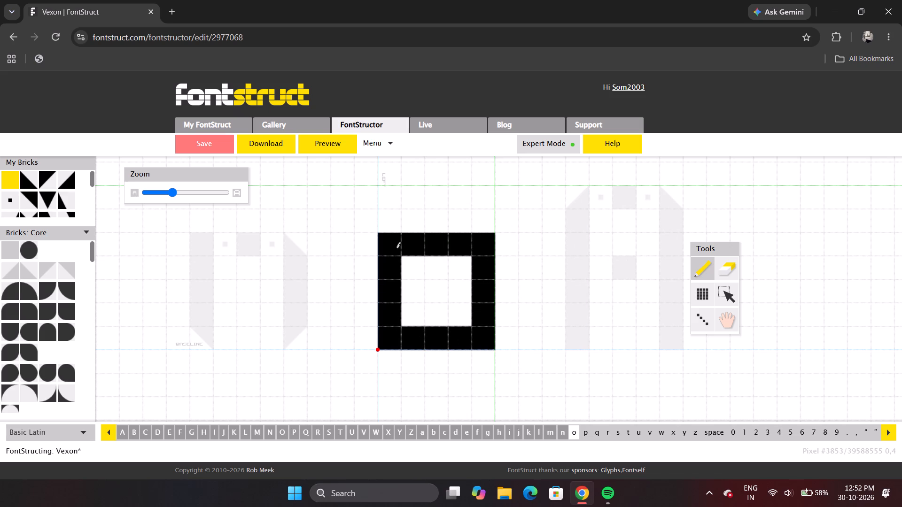
# Turn both top corner bricks of the lowercase o into triangles that bevel the outer corners.
pyautogui.click(391, 248)
pyautogui.click(391, 248)
pyautogui.click(391, 248)
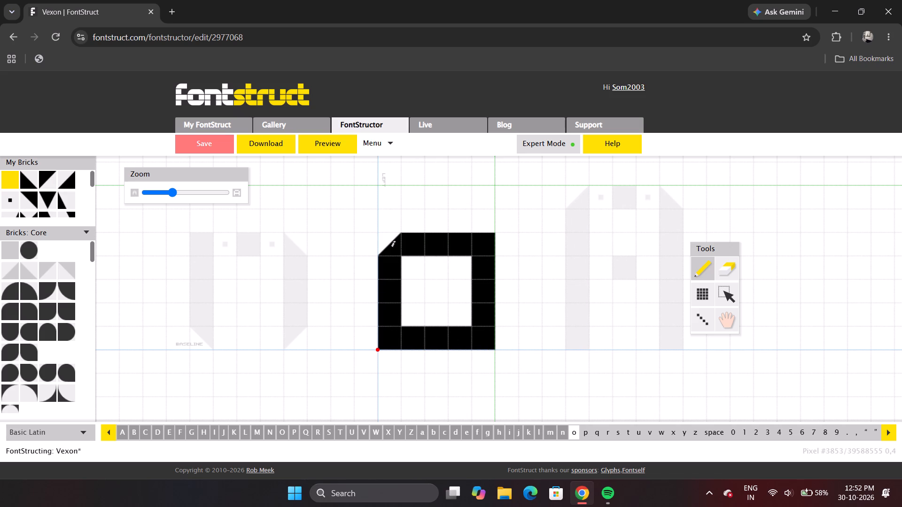
pyautogui.click(491, 246)
pyautogui.click(491, 246)
pyautogui.press('z')
# Turn both bottom corner bricks of the lowercase o into triangles that bevel the outer corners.
pyautogui.click(481, 338)
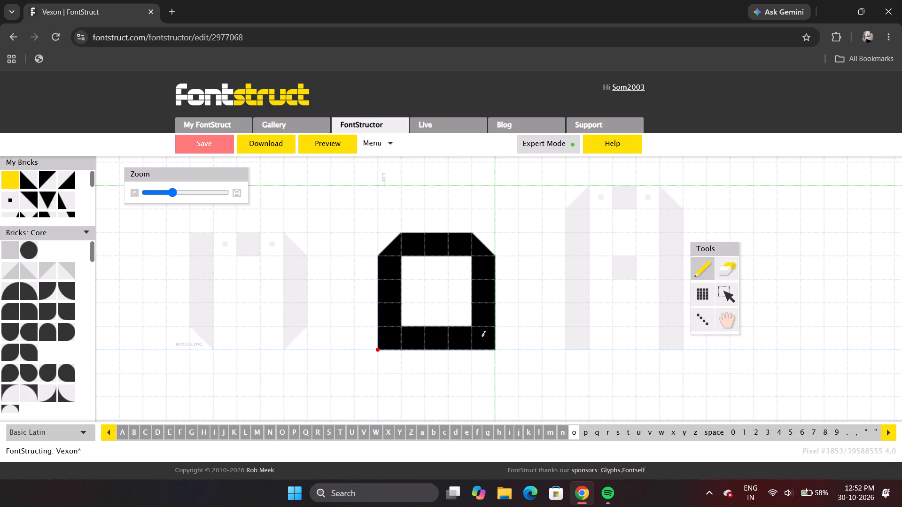
pyautogui.click(481, 338)
pyautogui.click(481, 338)
pyautogui.click(389, 341)
pyautogui.click(389, 341)
pyautogui.click(389, 341)
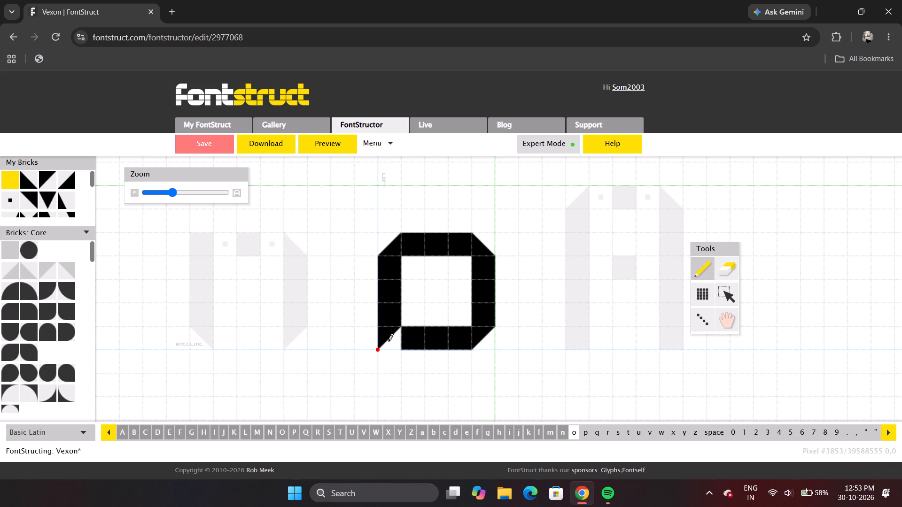
pyautogui.click(389, 341)
pyautogui.click(389, 341)
pyautogui.click(389, 341)
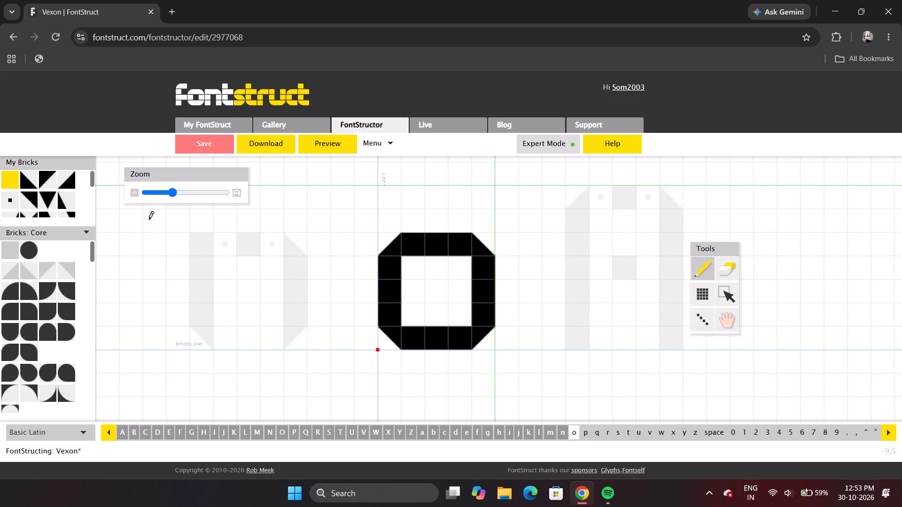
# Replace the bricks on either side of the middle brick in the o's top and bottom bars with small square dots.
pyautogui.click(12, 199)
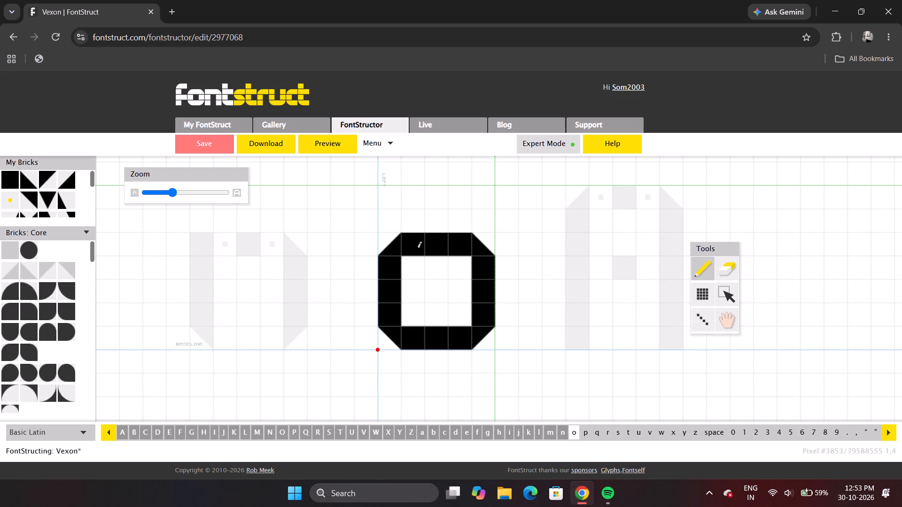
pyautogui.click(417, 249)
pyautogui.click(458, 248)
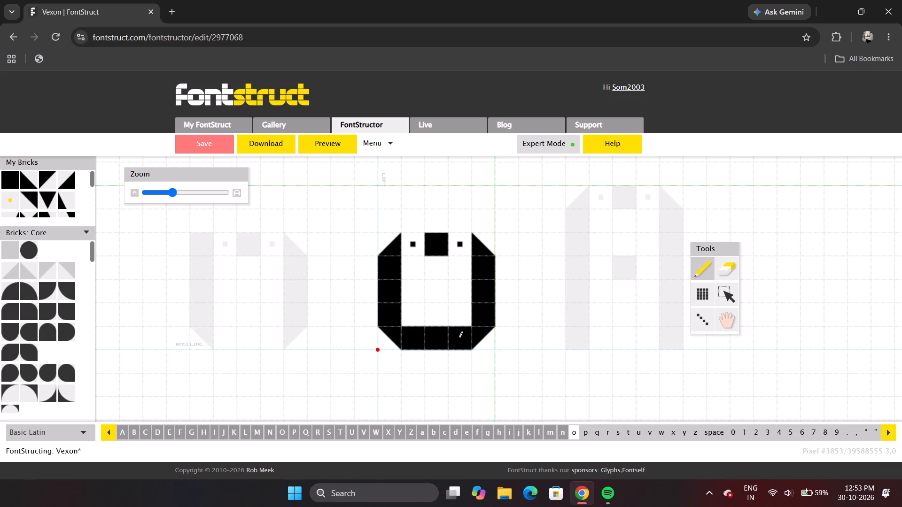
pyautogui.click(459, 339)
pyautogui.click(411, 336)
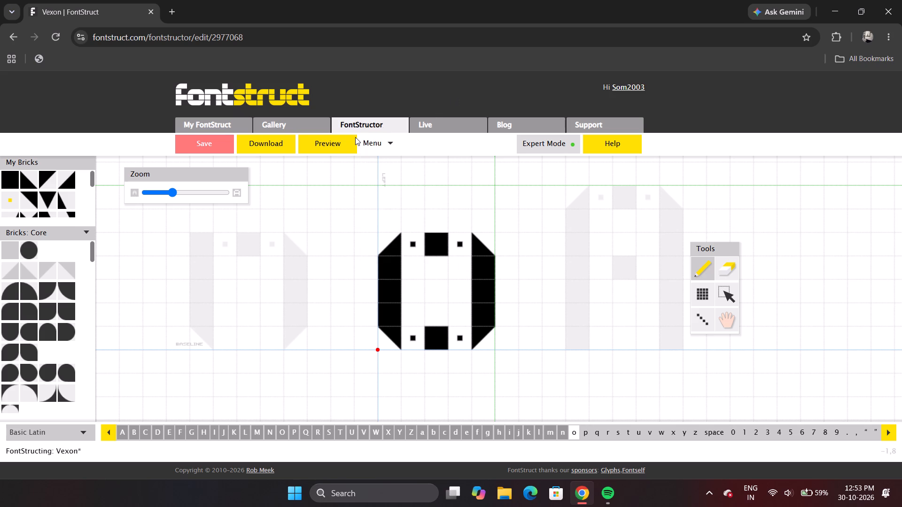
# Preview the font's whole letter set with the finished lowercase o, and return to the glyph editor.
pyautogui.click(344, 143)
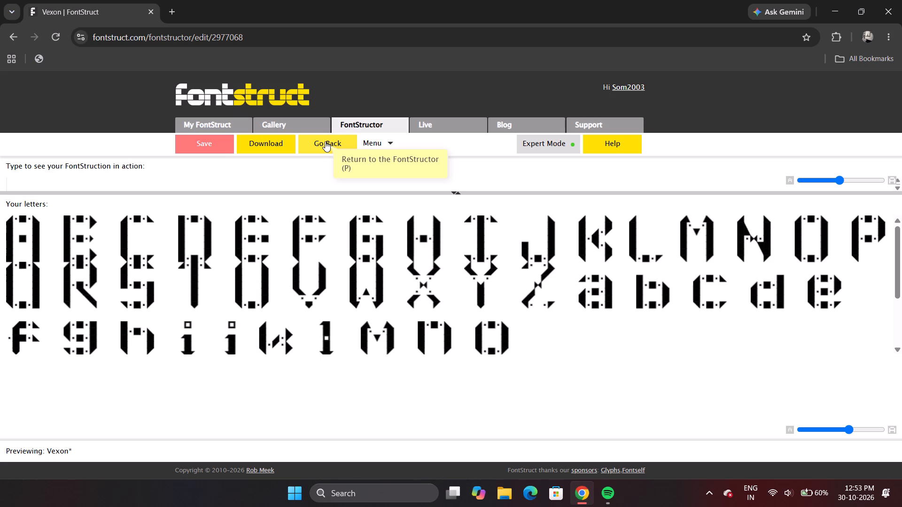
pyautogui.click(325, 141)
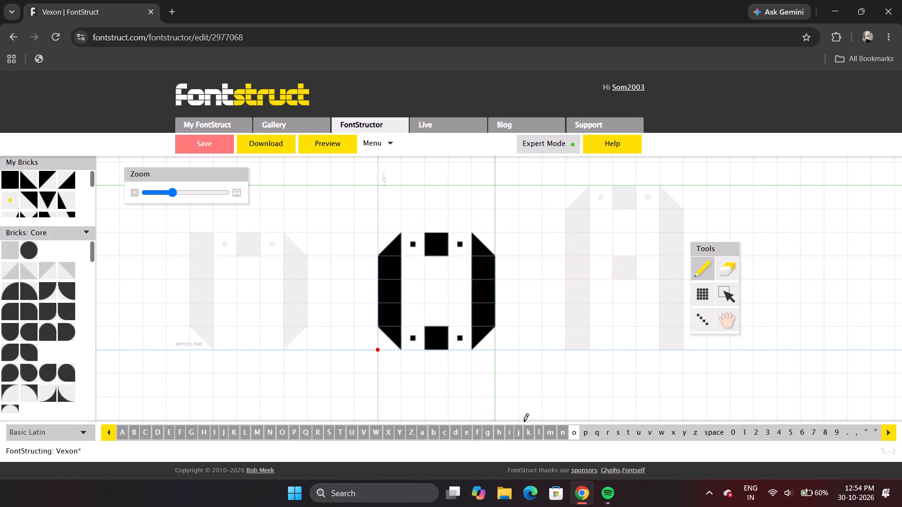
# Open the blank lowercase p and draw it in solid bricks: a five-brick stem on the baseline and a five-wide, three-high hollow bowl.
pyautogui.click(589, 436)
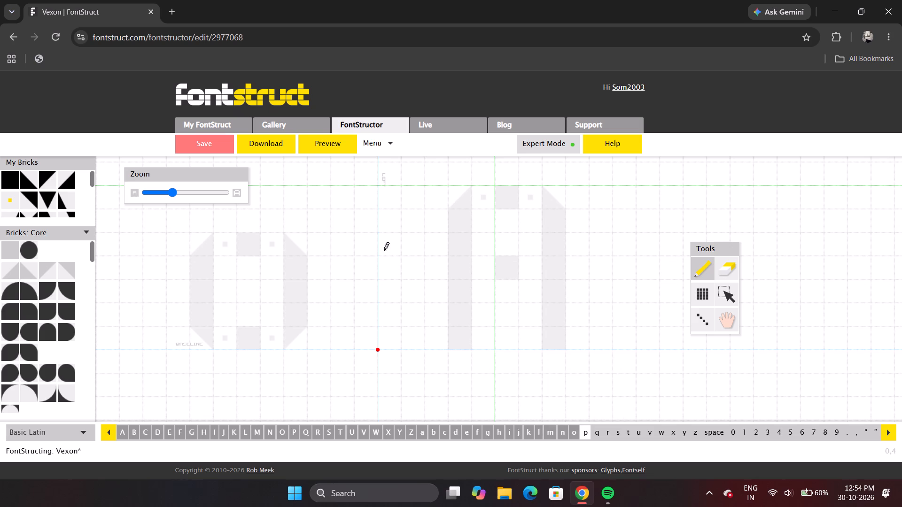
pyautogui.moveTo(386, 246); pyautogui.dragTo(389, 290)
pyautogui.click(8, 186)
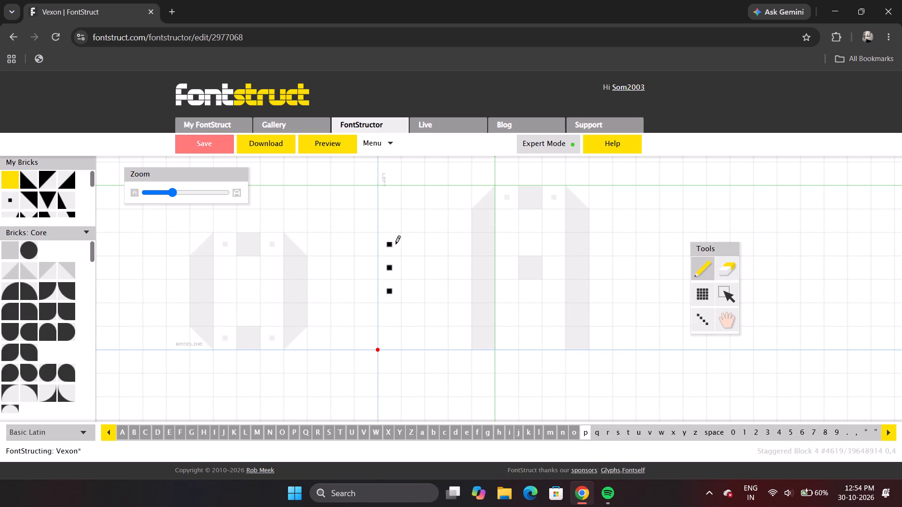
pyautogui.moveTo(396, 244); pyautogui.dragTo(398, 338)
pyautogui.moveTo(390, 250); pyautogui.dragTo(418, 296)
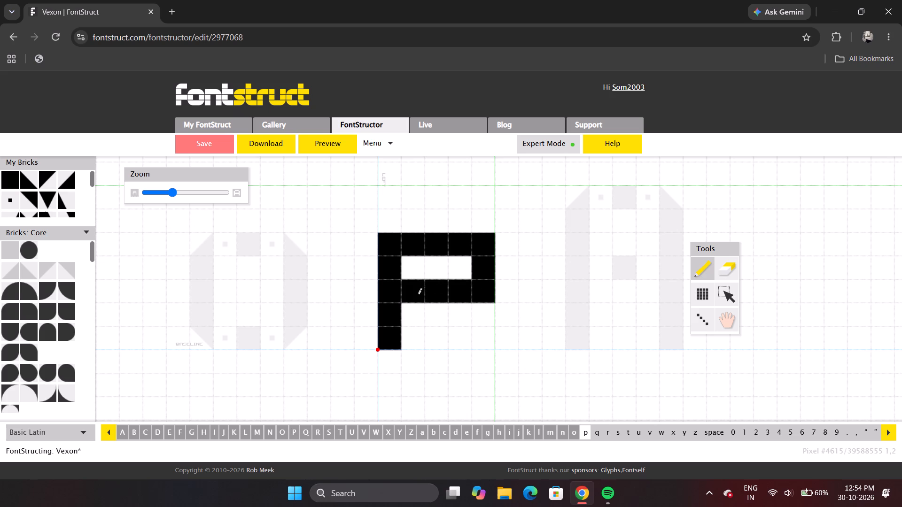
pyautogui.moveTo(418, 296); pyautogui.dragTo(405, 296)
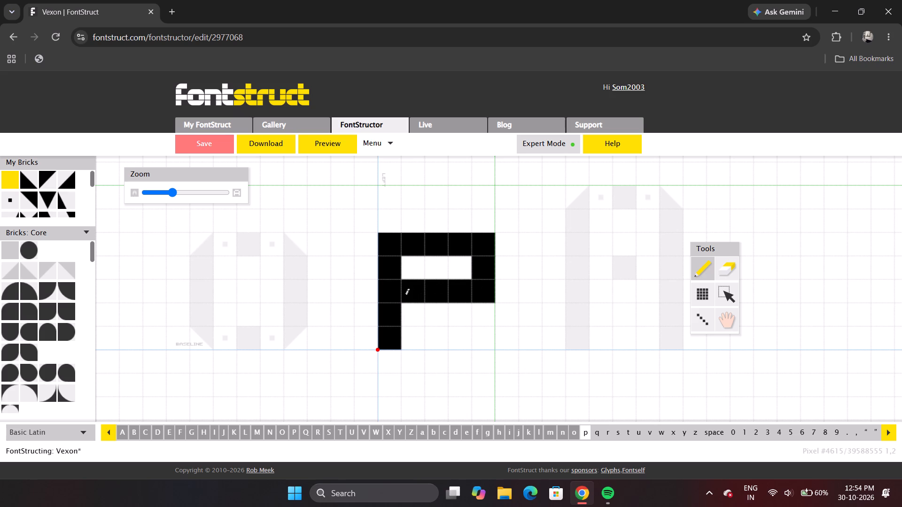
# Turn the p's two right bowl corners and its upper-left corner into triangles that bevel the outer corners.
pyautogui.click(491, 297)
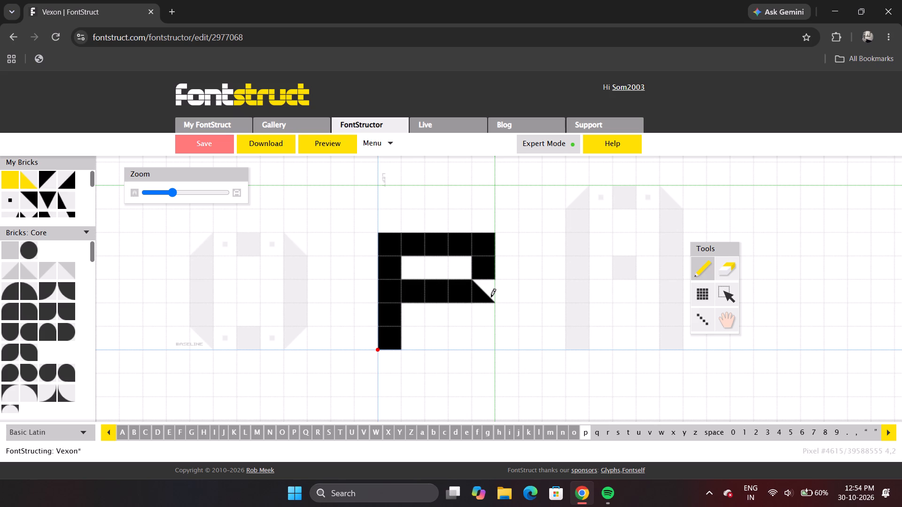
pyautogui.click(491, 297)
pyautogui.click(480, 245)
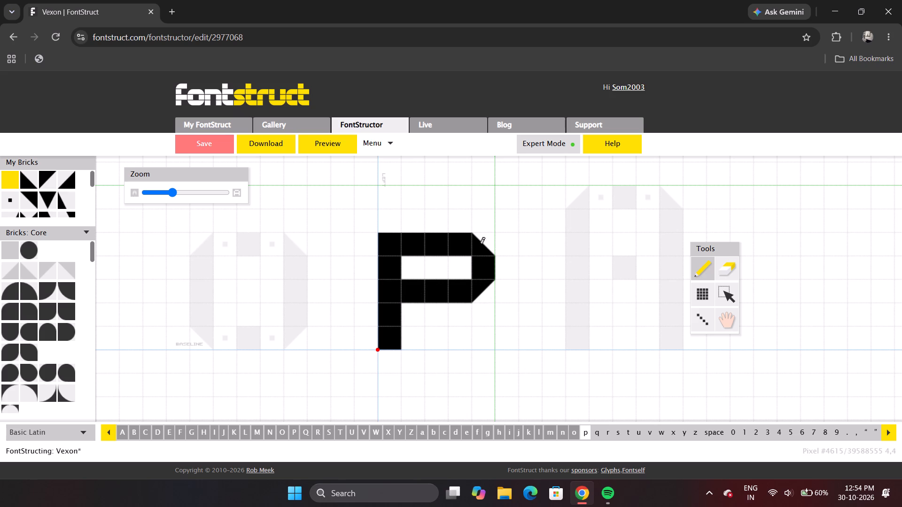
pyautogui.click(480, 245)
pyautogui.press('z')
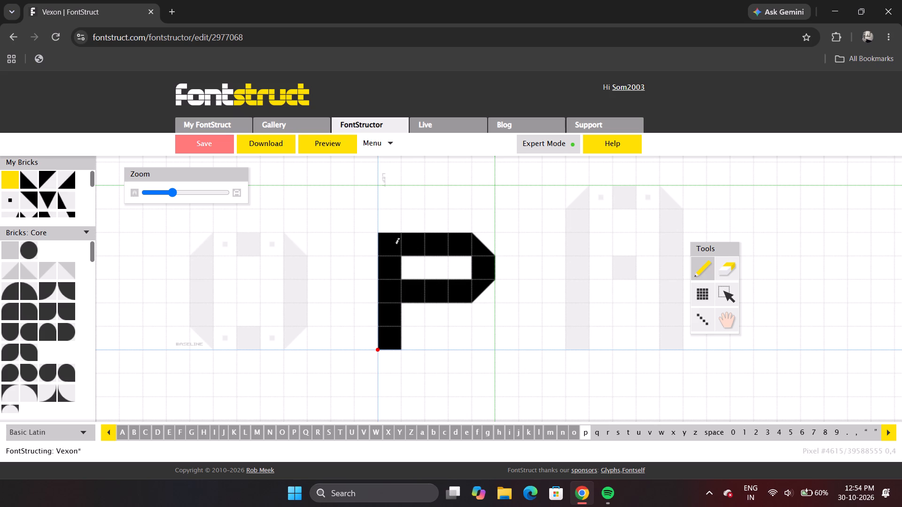
pyautogui.click(392, 246)
pyautogui.click(392, 246)
pyautogui.click(392, 246)
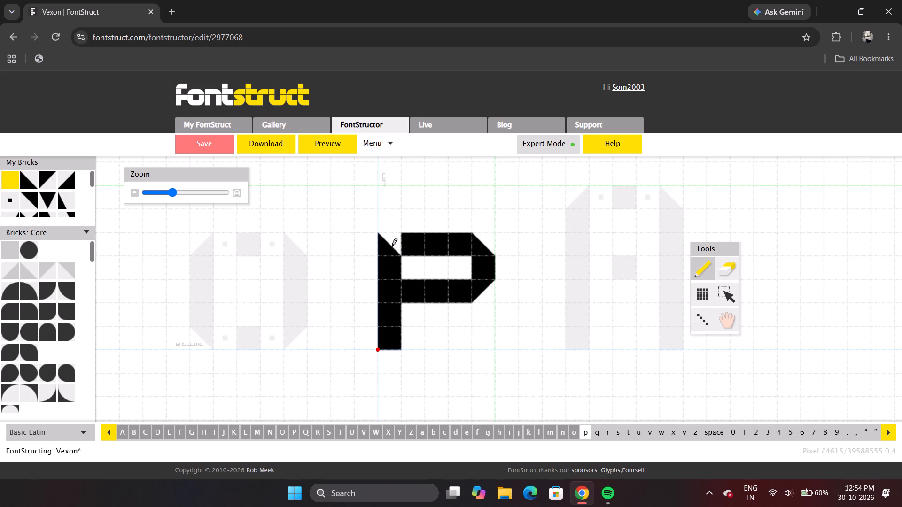
pyautogui.click(392, 246)
# Turn the bottom brick of the p's stem into a triangle bevelling its outer left side, checking it in the font preview.
pyautogui.click(388, 340)
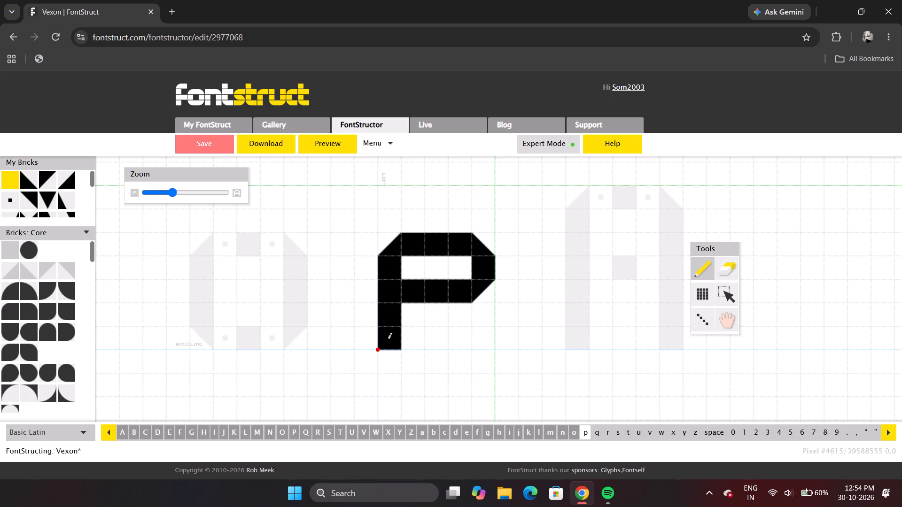
pyautogui.click(388, 340)
pyautogui.click(388, 340)
pyautogui.click(335, 150)
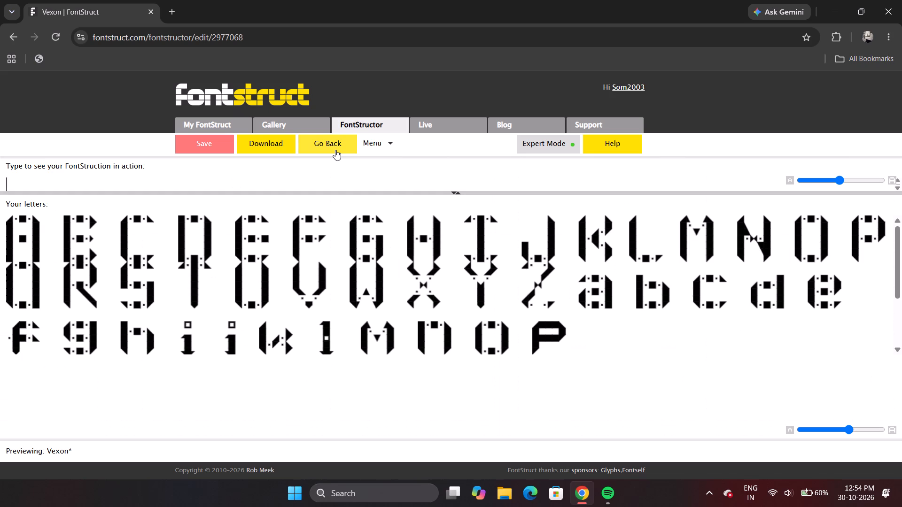
pyautogui.click(335, 150)
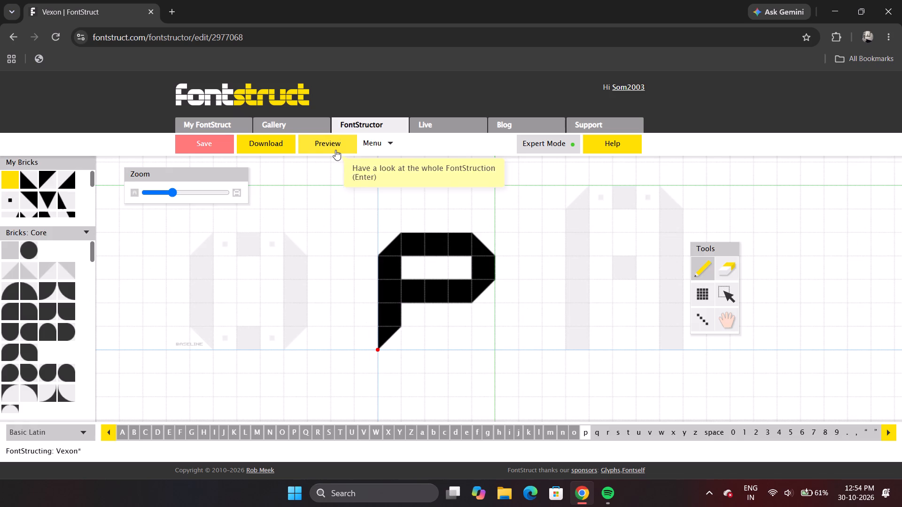
pyautogui.click(386, 345)
pyautogui.click(386, 345)
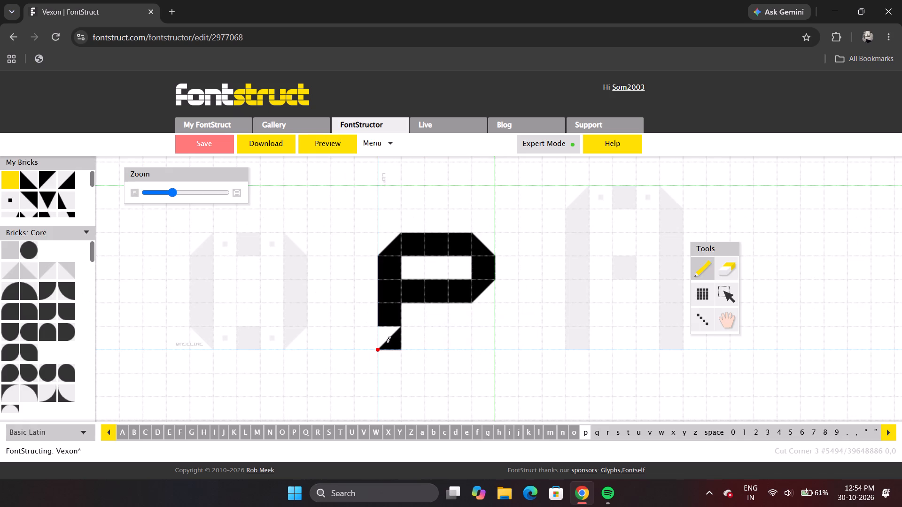
pyautogui.click(386, 345)
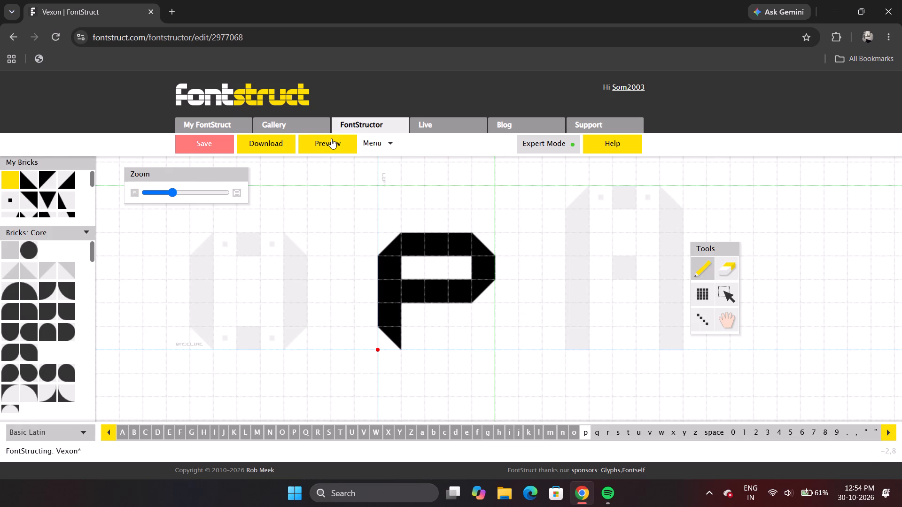
pyautogui.click(331, 138)
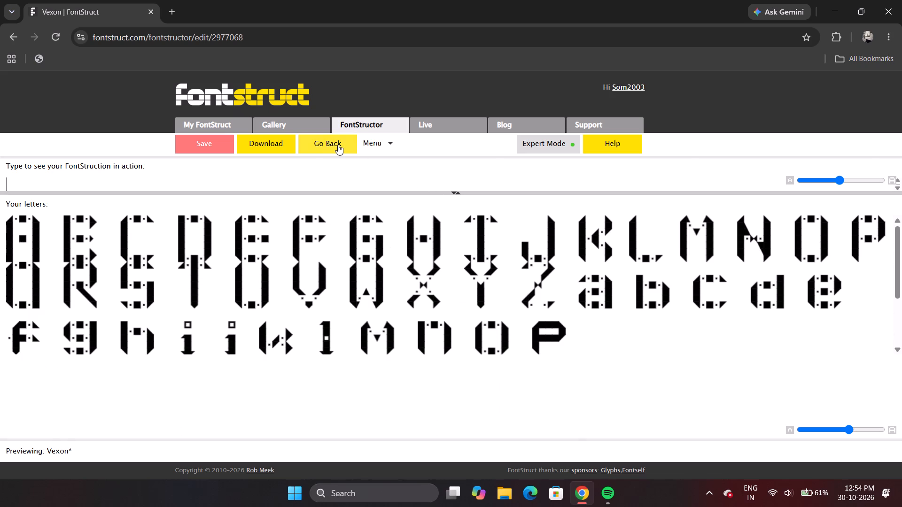
pyautogui.click(338, 145)
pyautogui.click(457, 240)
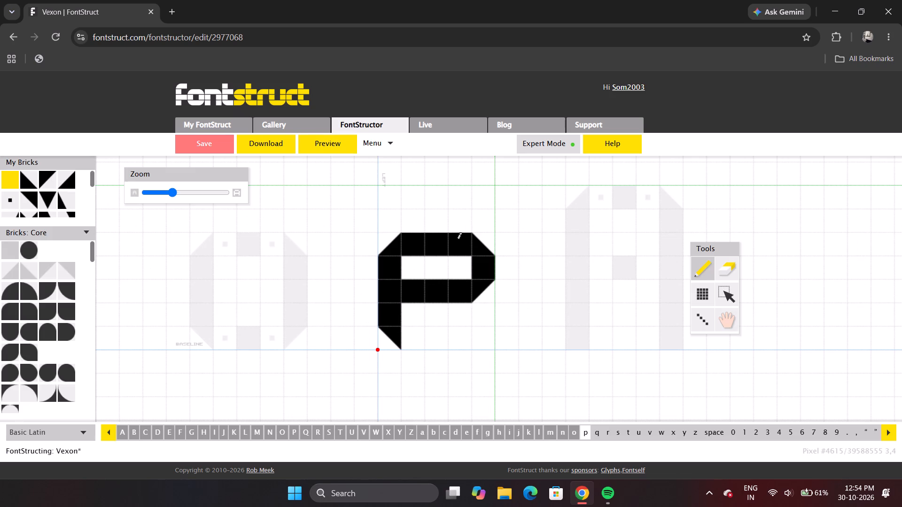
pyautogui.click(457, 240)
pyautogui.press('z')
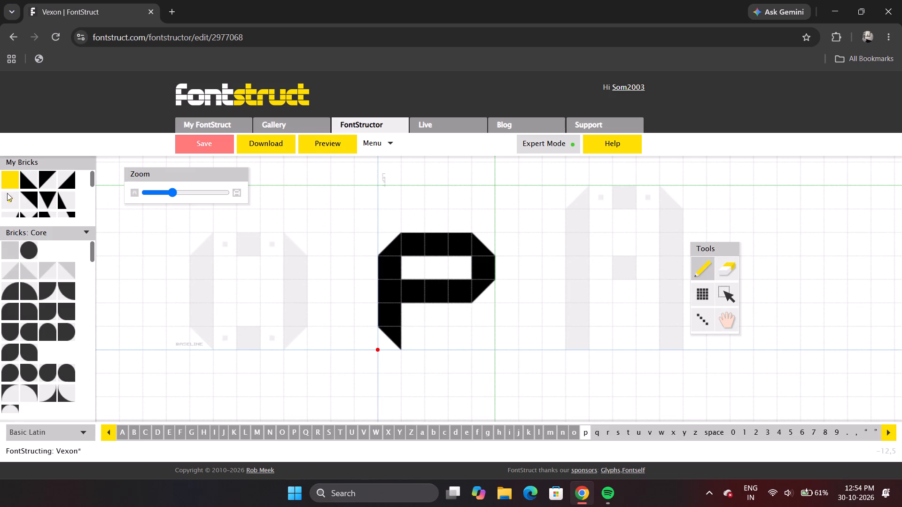
# Replace the bricks on either side of the middle brick in both bars of the p's bowl with small square dots, erasing any stray dot.
pyautogui.click(8, 199)
pyautogui.click(454, 250)
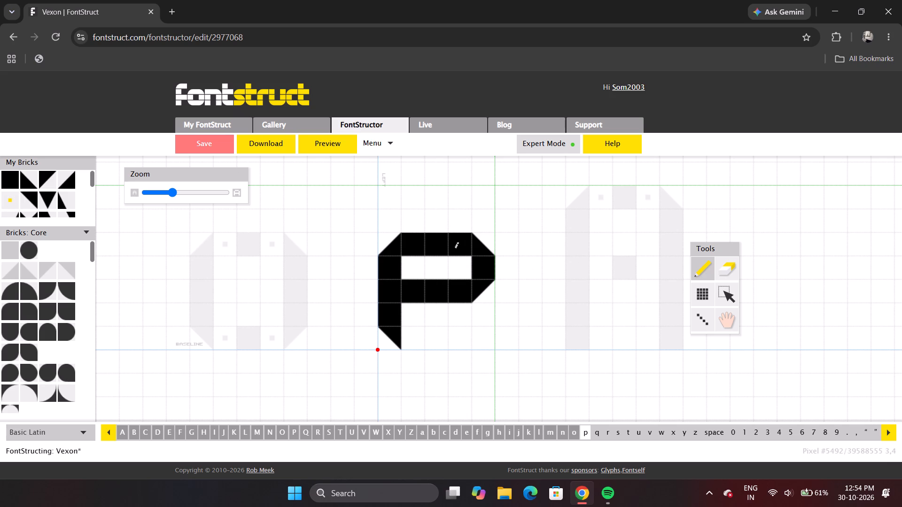
pyautogui.click(299, 241)
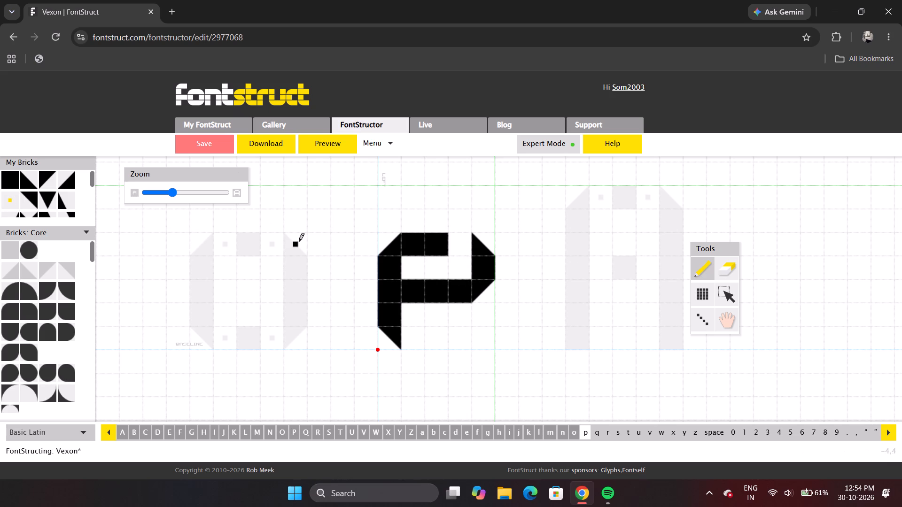
pyautogui.click(458, 246)
pyautogui.click(459, 297)
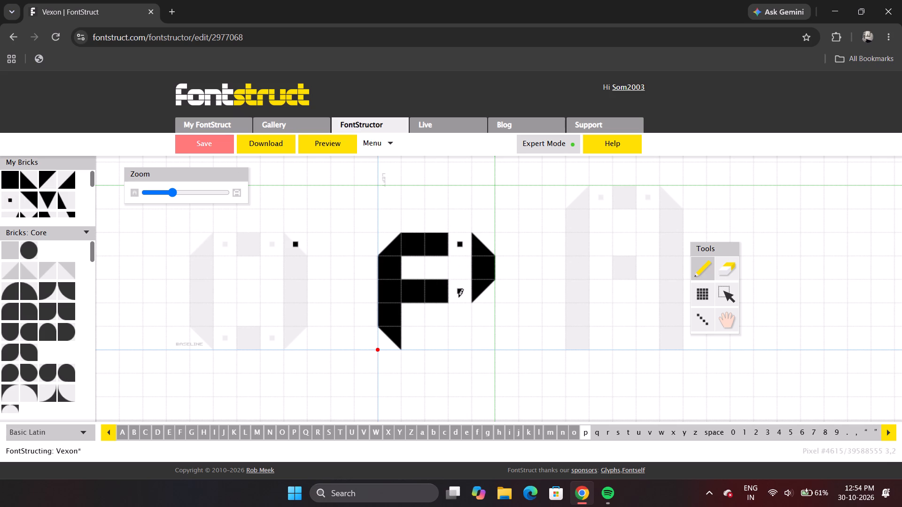
pyautogui.click(404, 295)
pyautogui.click(409, 246)
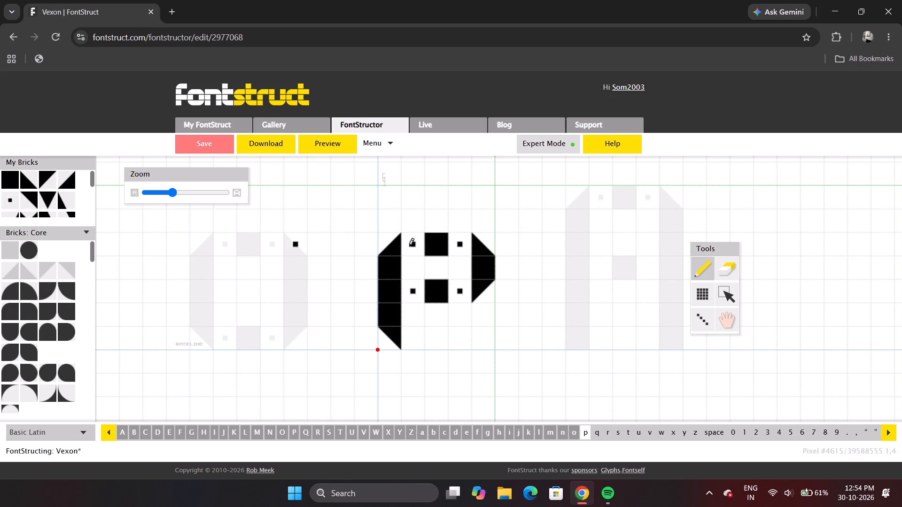
pyautogui.press('e')
pyautogui.click(298, 250)
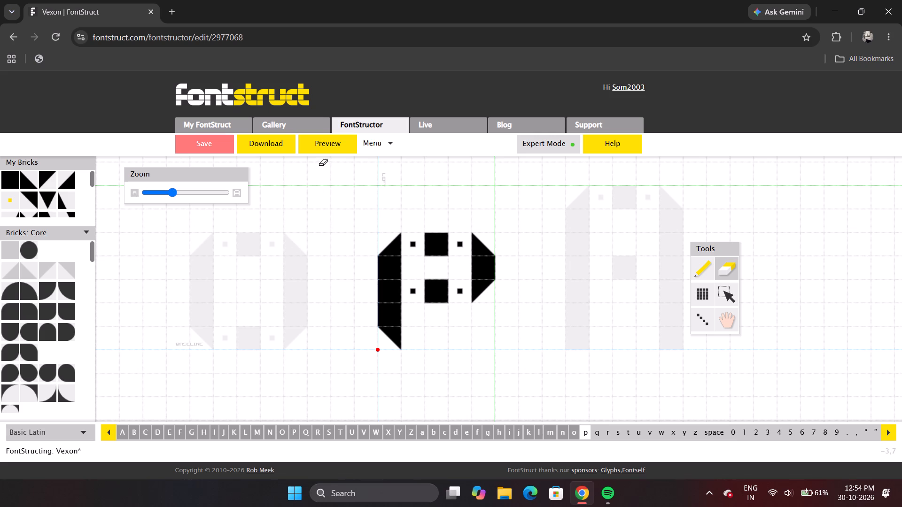
# Preview the whole letter set with the dotted lowercase p, and return to the glyph editor.
pyautogui.click(328, 153)
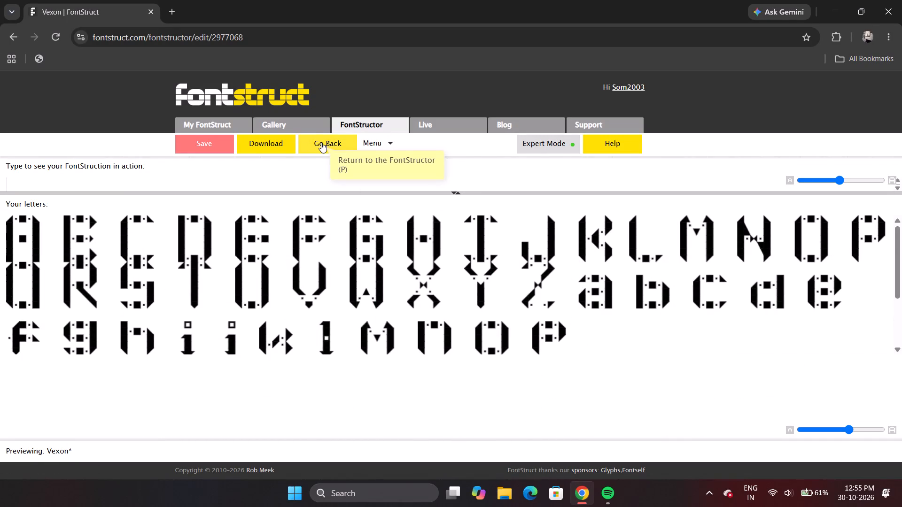
pyautogui.click(321, 142)
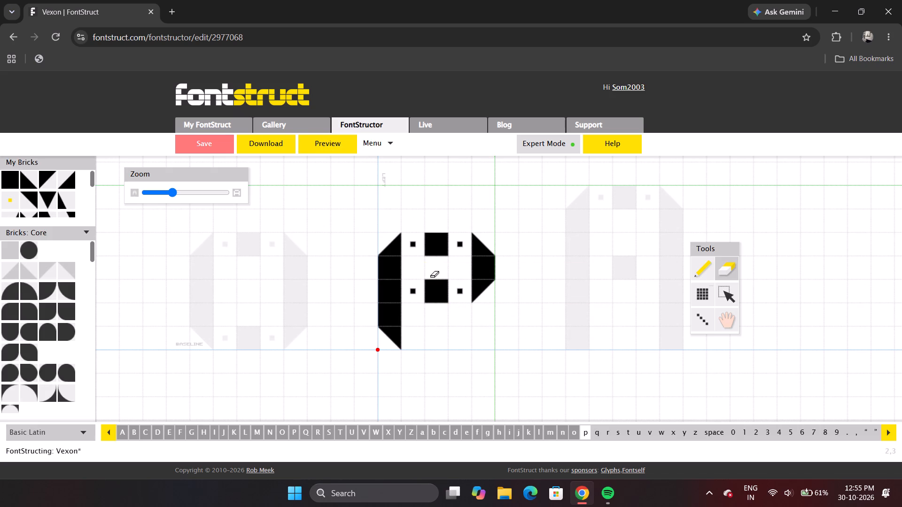
# Move the lower part of the p's bowl one row down and fill the gap in its right side with a solid brick.
pyautogui.click(726, 289)
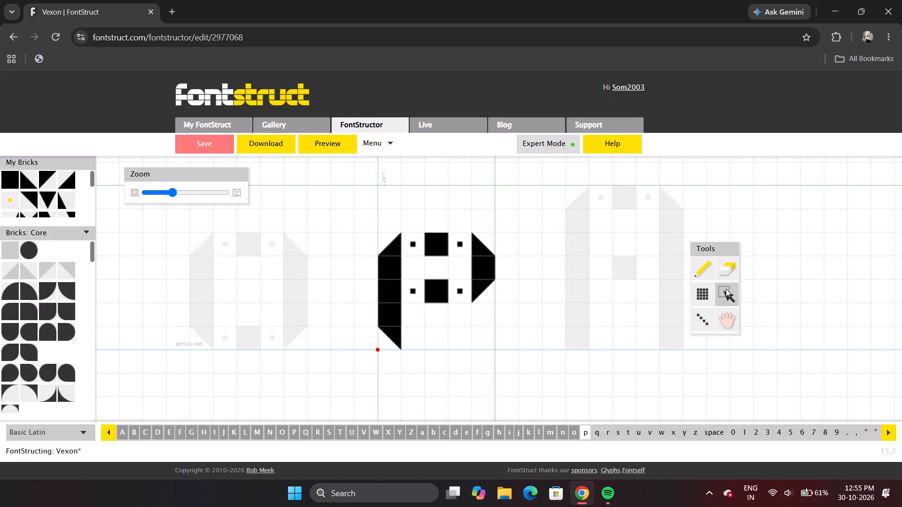
pyautogui.moveTo(408, 268); pyautogui.dragTo(483, 307)
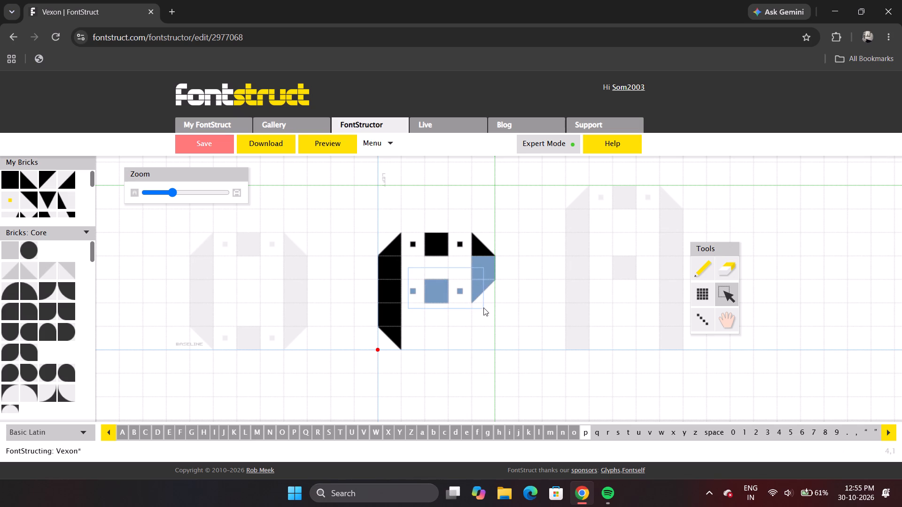
pyautogui.moveTo(483, 307); pyautogui.dragTo(492, 295)
pyautogui.moveTo(478, 287); pyautogui.dragTo(477, 315)
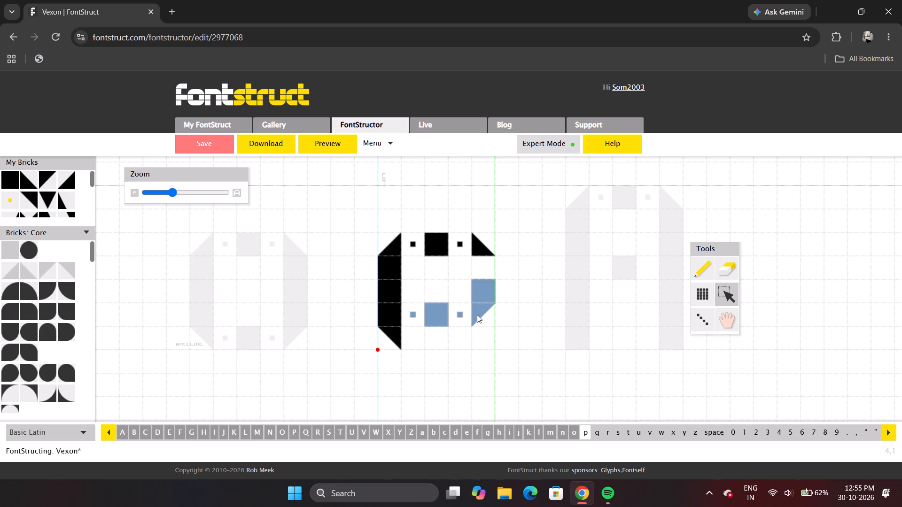
pyautogui.click(11, 184)
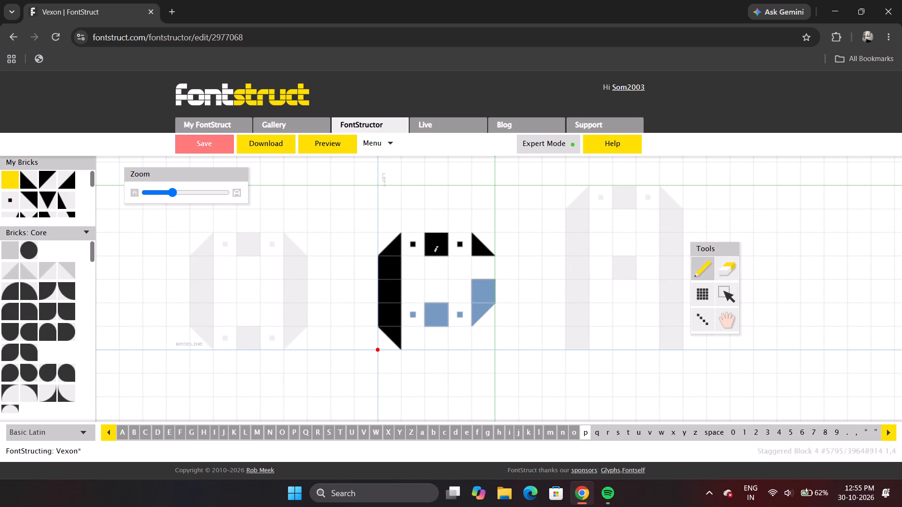
pyautogui.click(483, 274)
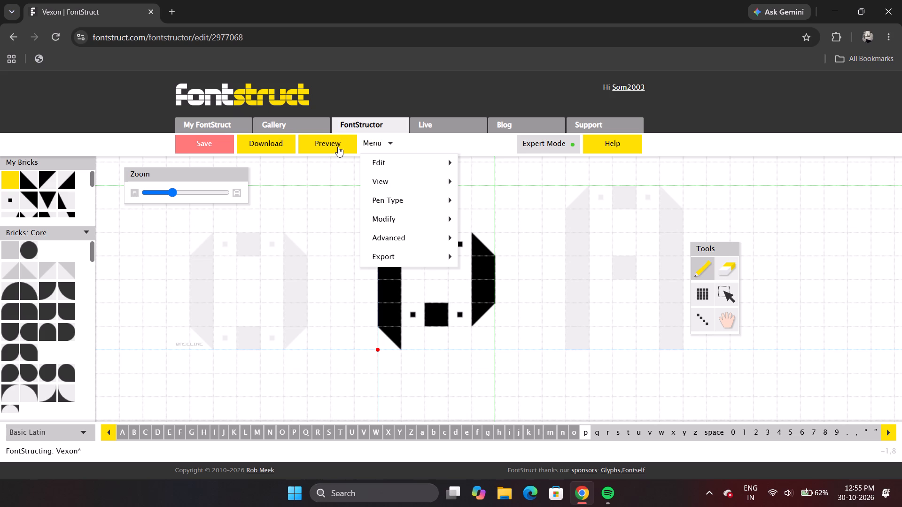
# Preview the letter set with the taller bowl on the lowercase p, and return to the glyph editor.
pyautogui.click(338, 146)
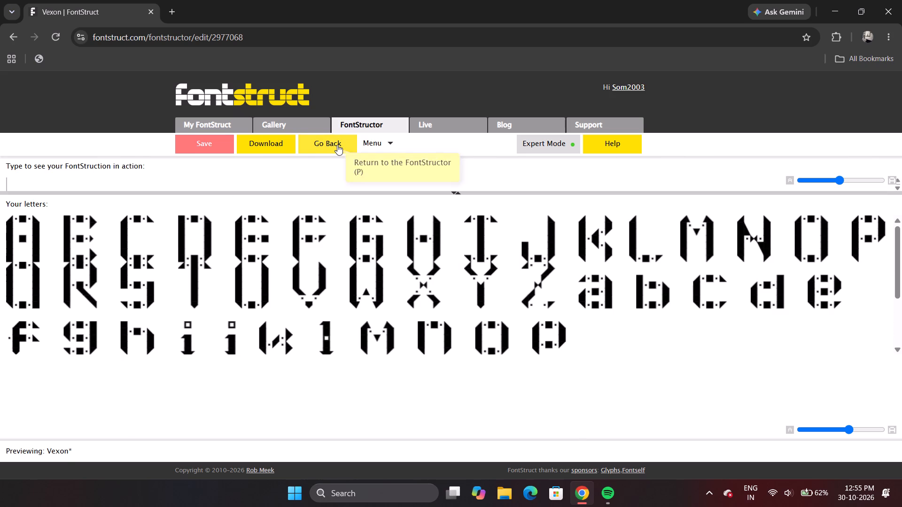
pyautogui.click(337, 145)
# Undo the gap fill in the lowercase p's bowl and move the bowl's lower part one row up, closing the gap.
pyautogui.write('zzzz')
pyautogui.press('z')
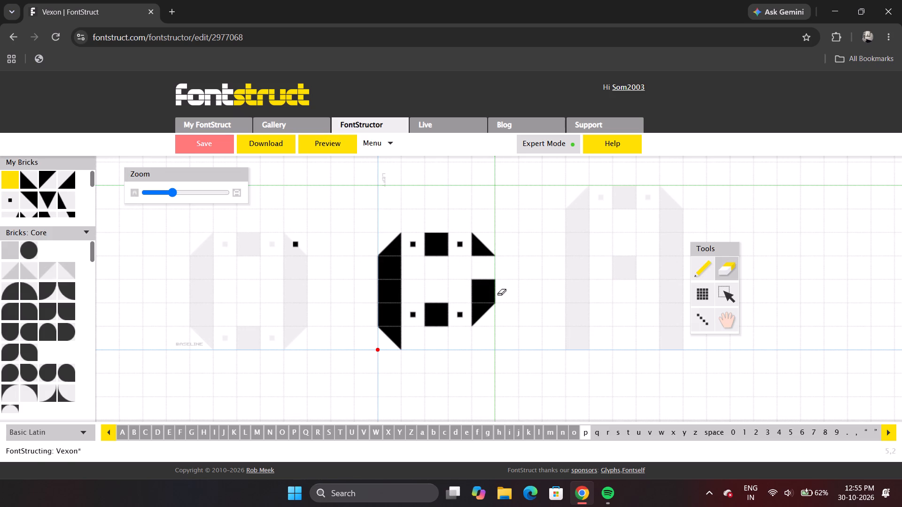
pyautogui.press('y')
pyautogui.moveTo(411, 277); pyautogui.dragTo(477, 317)
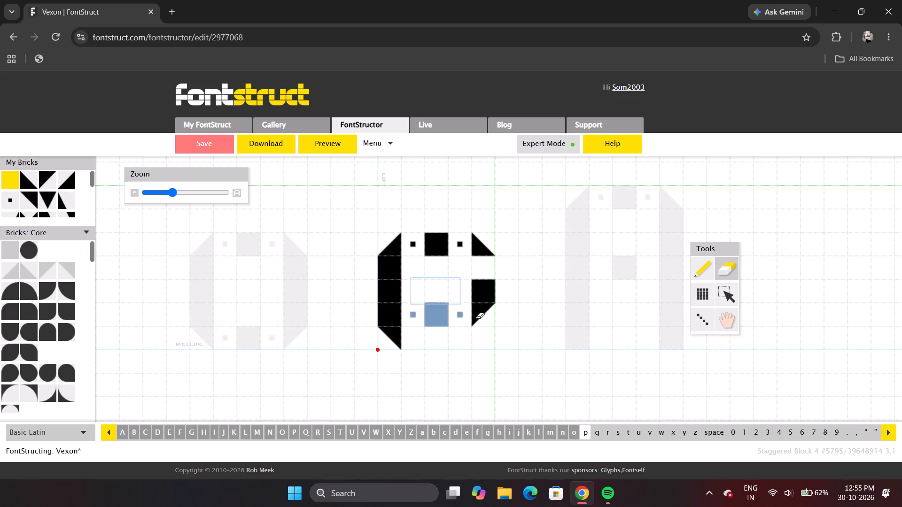
pyautogui.moveTo(477, 317); pyautogui.dragTo(488, 325)
pyautogui.press('z')
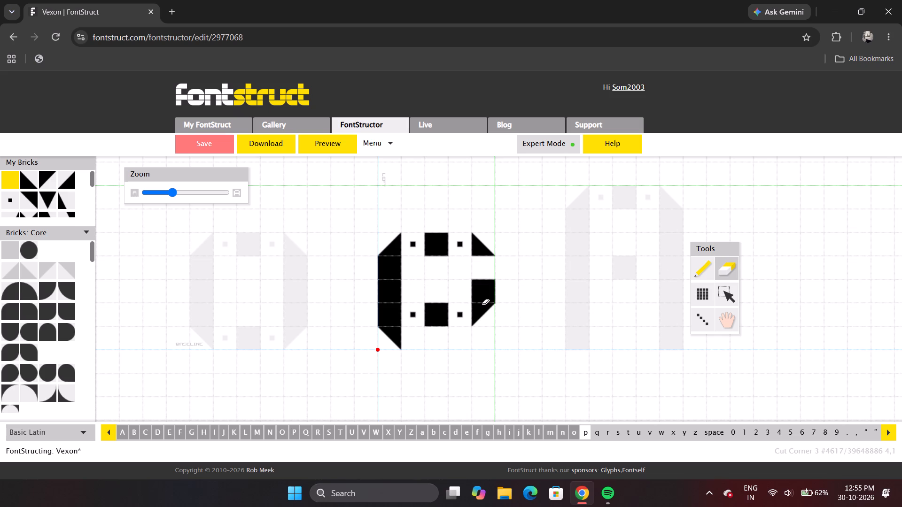
pyautogui.click(720, 294)
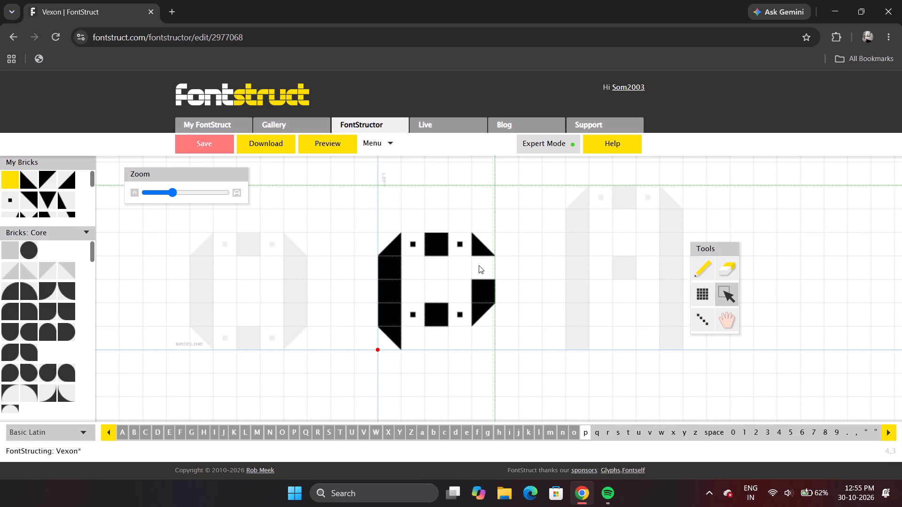
pyautogui.moveTo(406, 274); pyautogui.dragTo(486, 324)
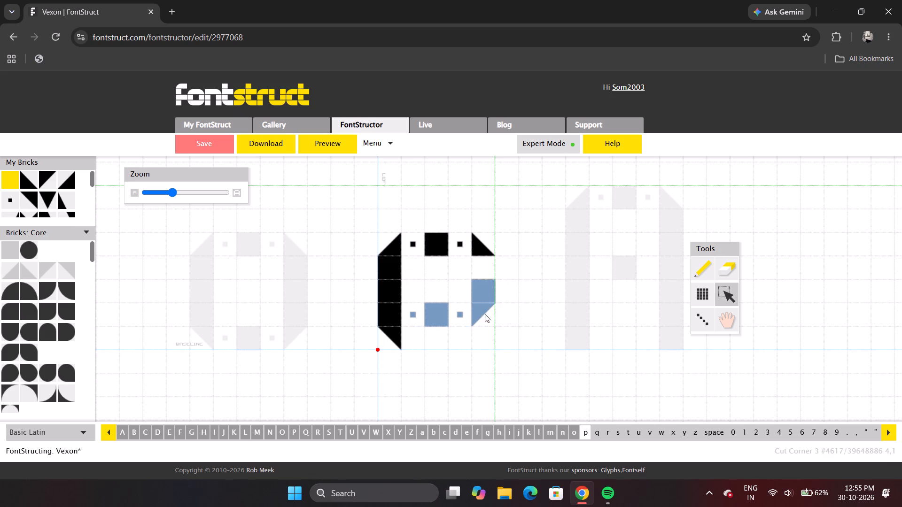
pyautogui.moveTo(482, 298); pyautogui.dragTo(484, 278)
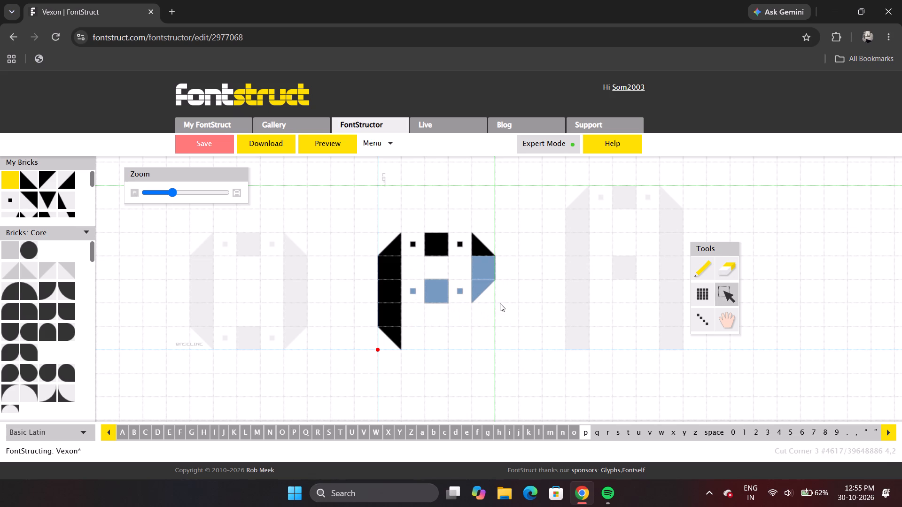
pyautogui.click(500, 303)
# Preview the letter set with the reshaped lowercase p, save the font, and return to the glyph editor.
pyautogui.click(336, 140)
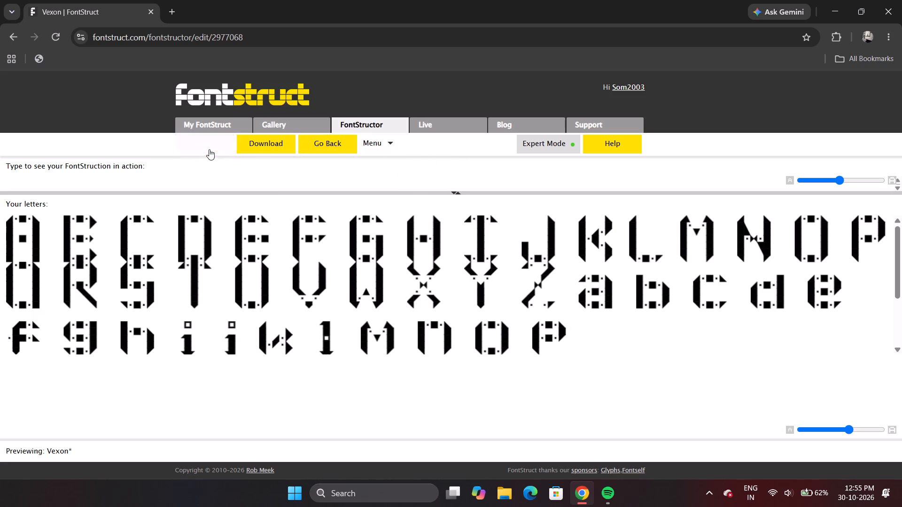
pyautogui.click(209, 149)
pyautogui.click(335, 143)
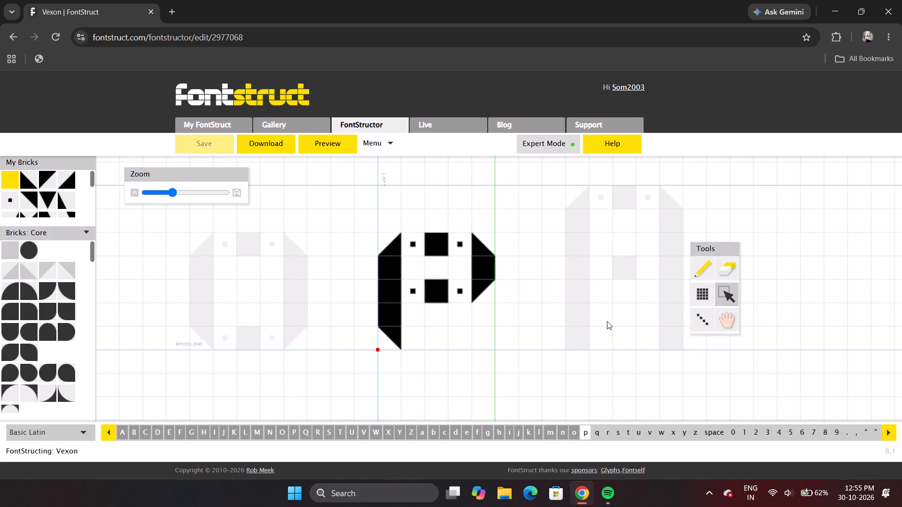
# Draw the lowercase q in solid bricks: a hollow bowl five wide and three high, with its right side extended to the baseline.
pyautogui.press('Right')
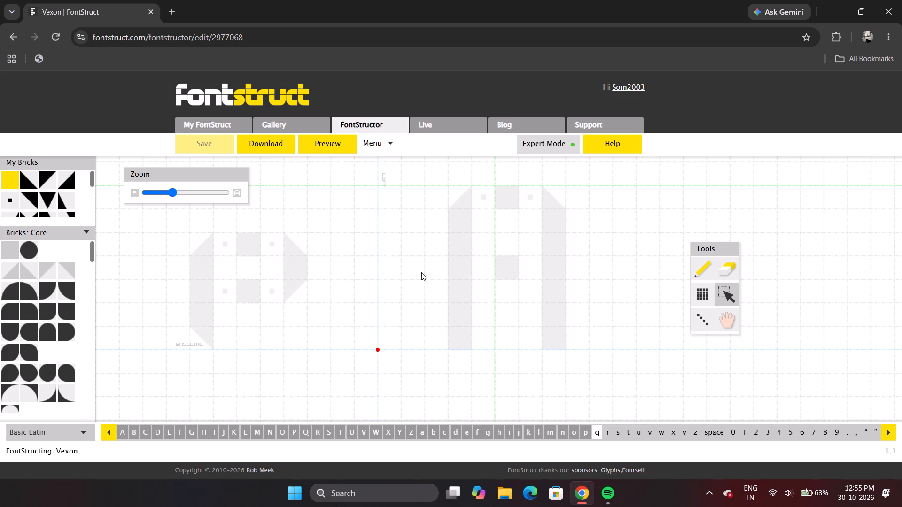
pyautogui.doubleClick(394, 241)
pyautogui.moveTo(394, 241); pyautogui.dragTo(428, 237)
pyautogui.moveTo(9, 180); pyautogui.dragTo(390, 250)
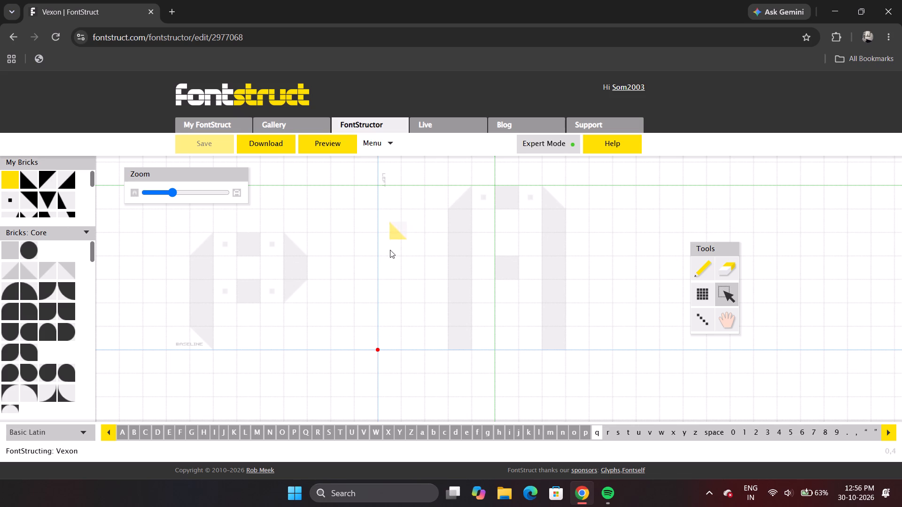
pyautogui.moveTo(390, 250); pyautogui.dragTo(389, 250)
pyautogui.moveTo(389, 248); pyautogui.dragTo(459, 238)
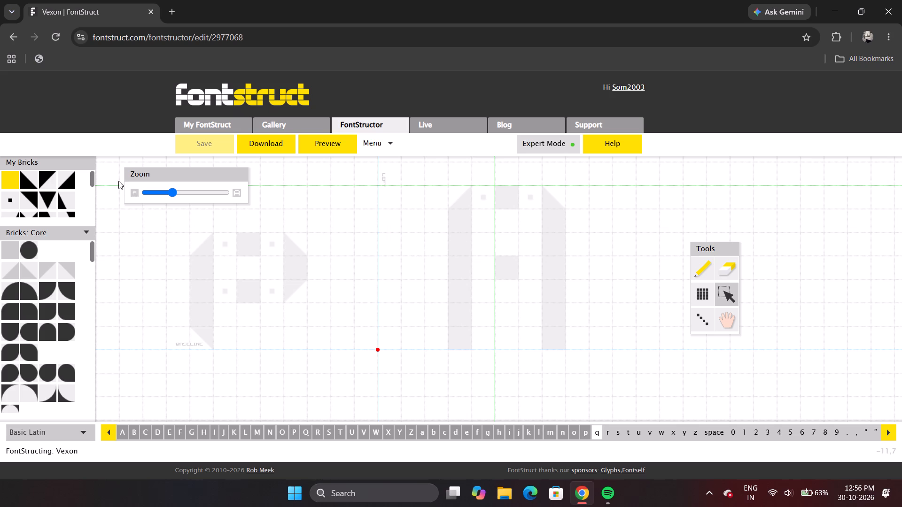
pyautogui.click(11, 180)
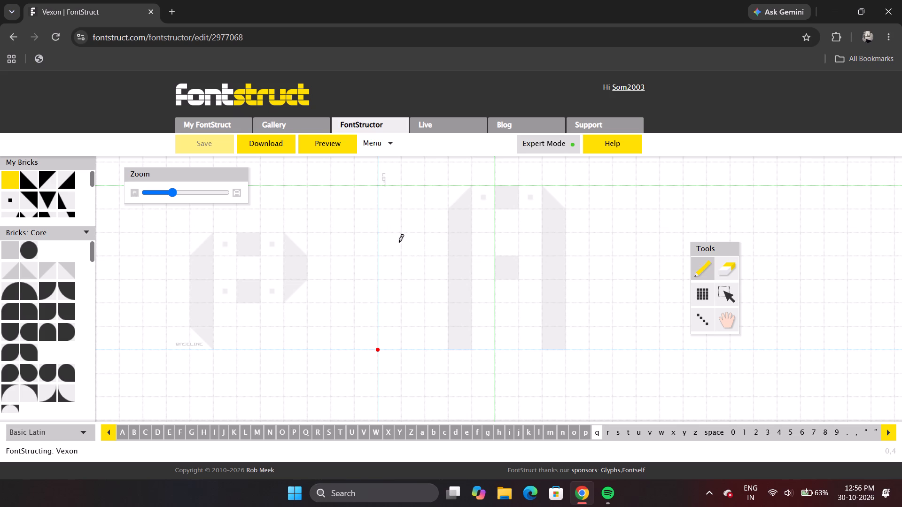
pyautogui.moveTo(391, 247); pyautogui.dragTo(490, 243)
pyautogui.write('zz')
pyautogui.click(408, 249)
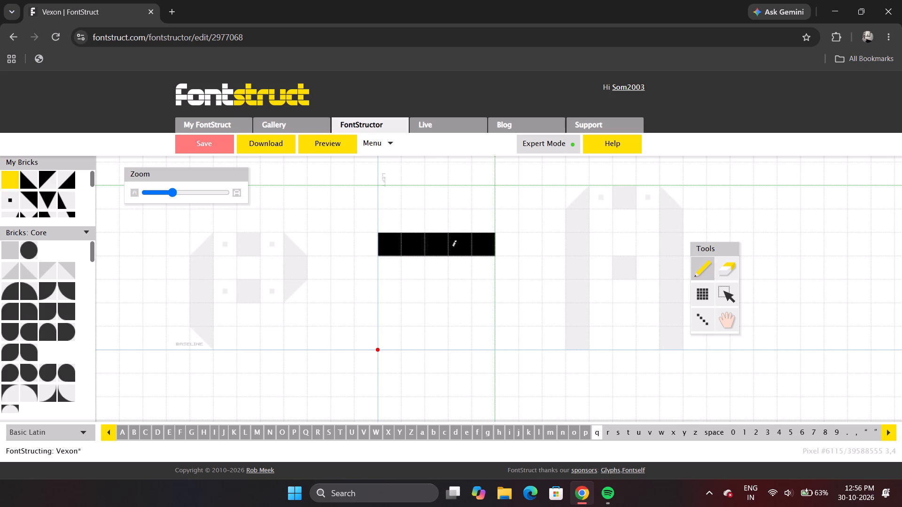
pyautogui.moveTo(483, 253); pyautogui.dragTo(485, 301)
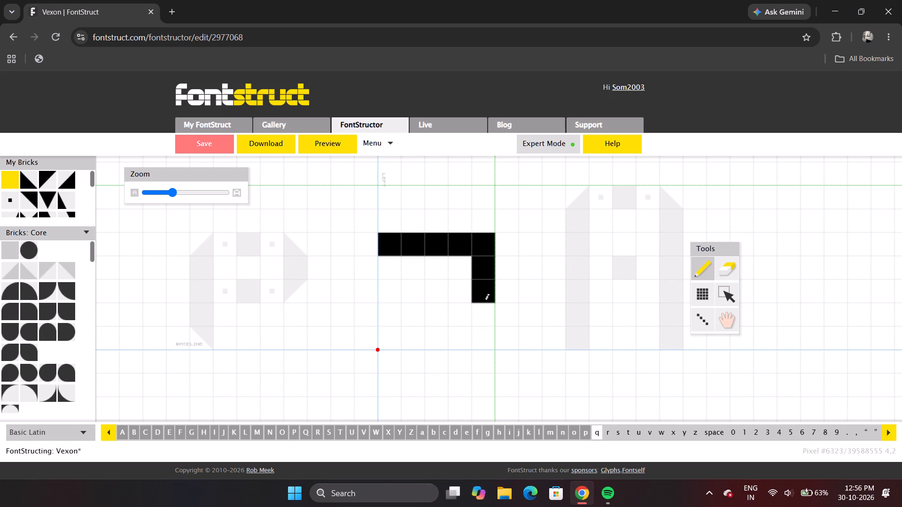
pyautogui.moveTo(485, 301); pyautogui.dragTo(386, 251)
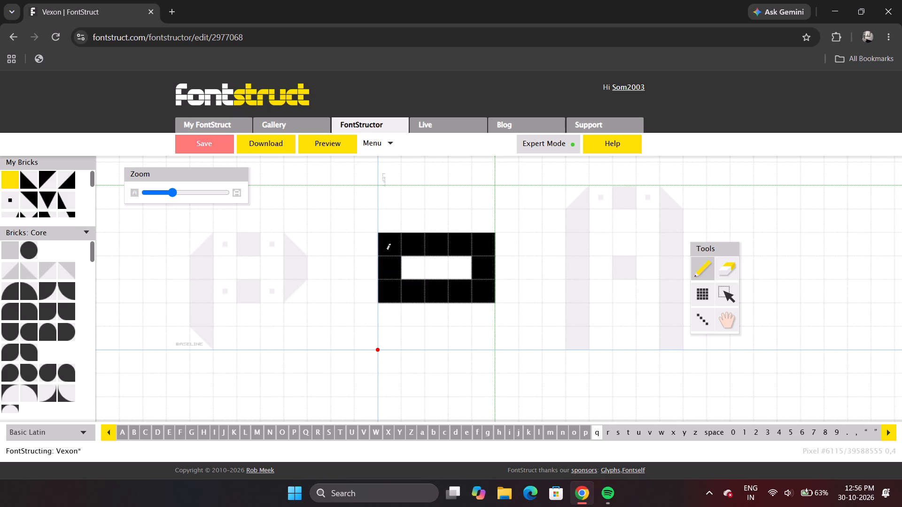
pyautogui.moveTo(487, 300); pyautogui.dragTo(484, 341)
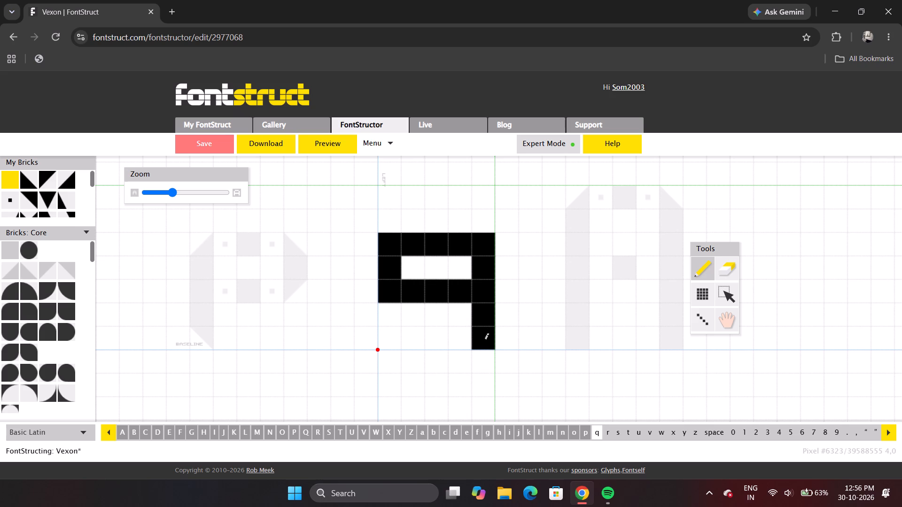
# Bevel the q's two top corners, the bowl's lower-left corner and the stem's foot using cut-corner bricks.
pyautogui.click(386, 245)
pyautogui.click(386, 245)
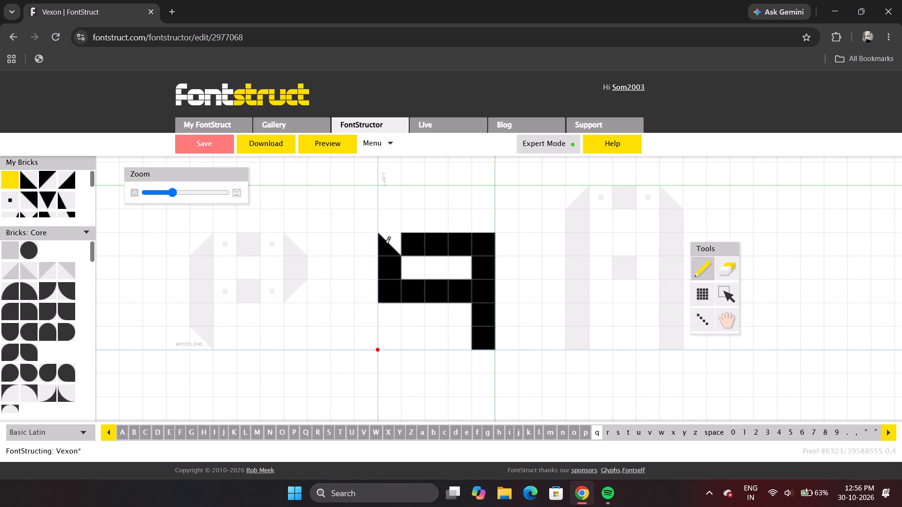
pyautogui.click(386, 245)
pyautogui.click(481, 248)
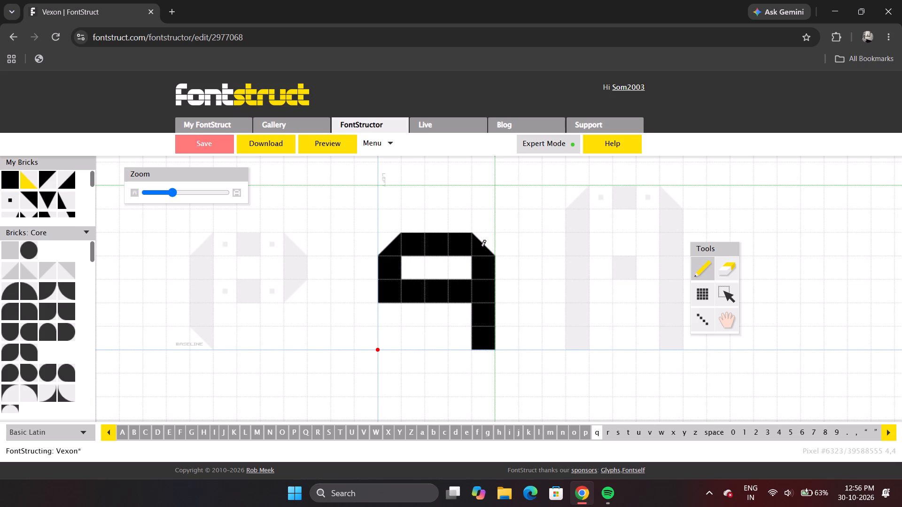
pyautogui.click(385, 297)
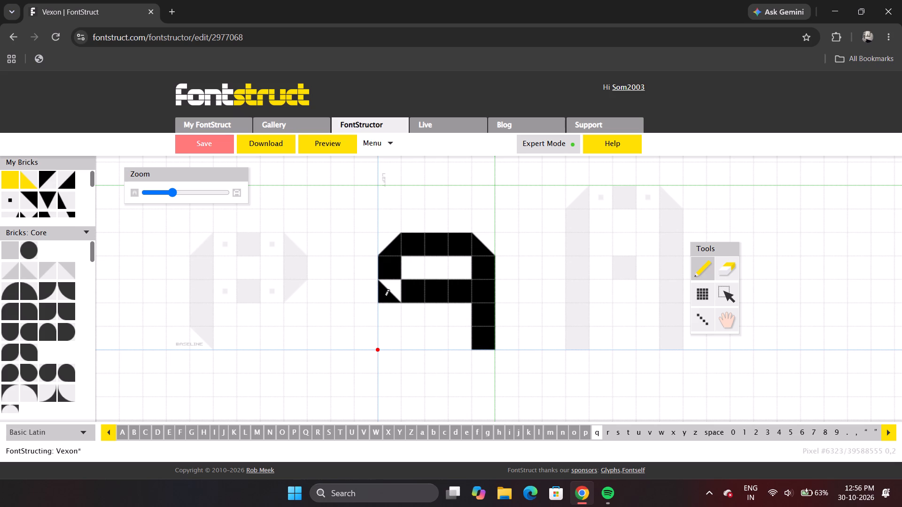
pyautogui.click(385, 297)
pyautogui.click(386, 297)
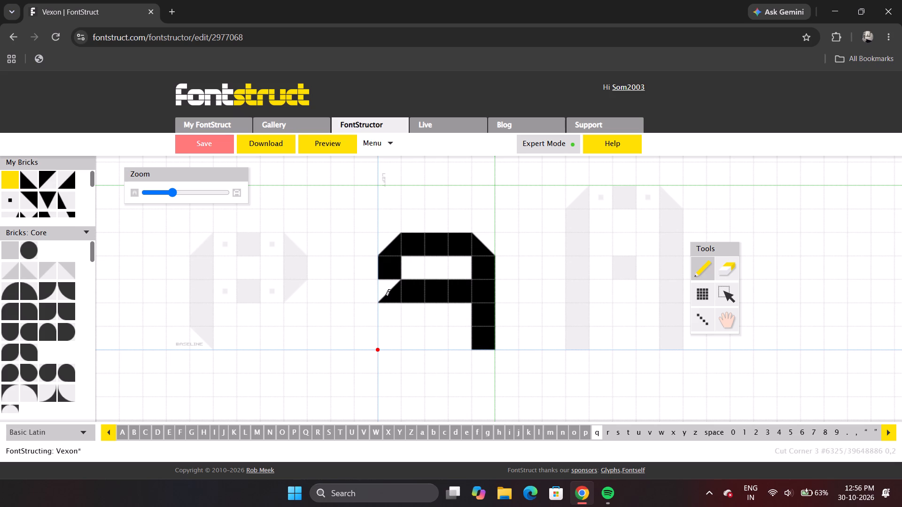
pyautogui.click(386, 297)
pyautogui.click(386, 297)
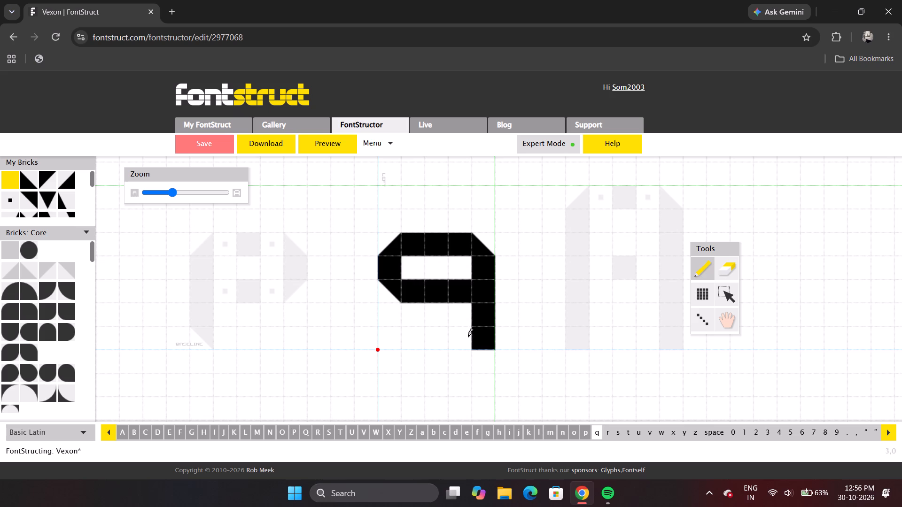
pyautogui.click(479, 346)
pyautogui.click(479, 346)
# Replace the bricks on either side of the middle brick in both bars of the q's bowl with small square dots.
pyautogui.click(728, 269)
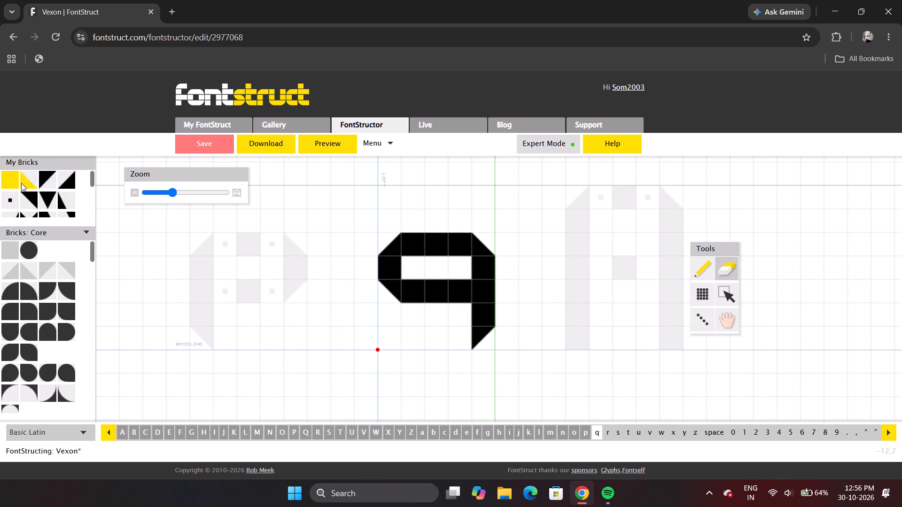
pyautogui.click(8, 200)
pyautogui.click(412, 247)
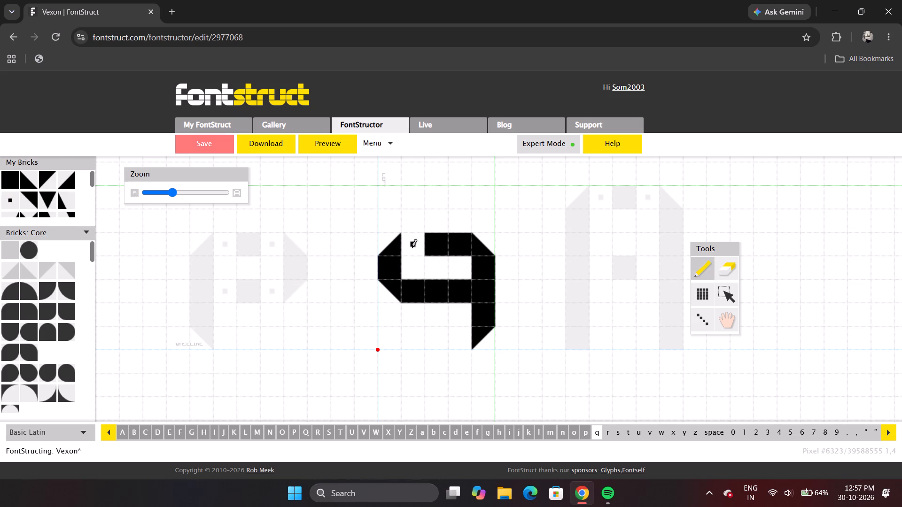
pyautogui.click(463, 255)
pyautogui.click(413, 295)
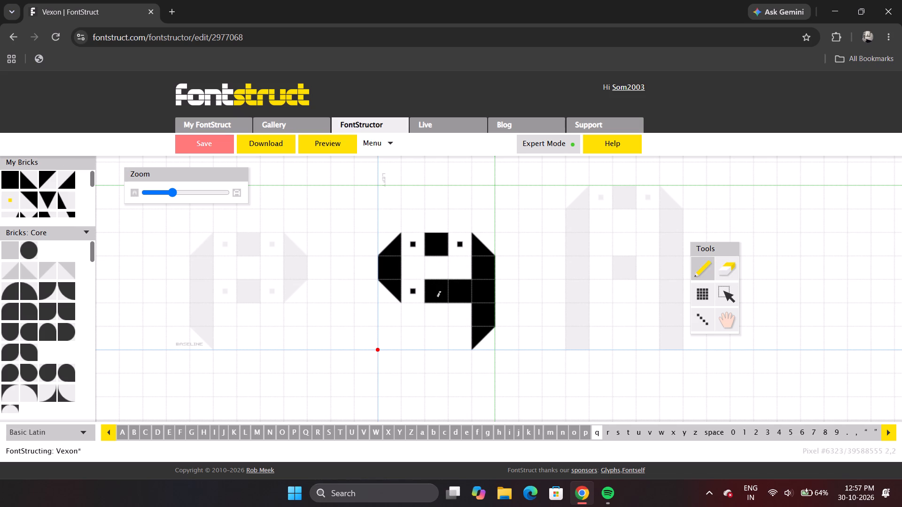
pyautogui.click(459, 297)
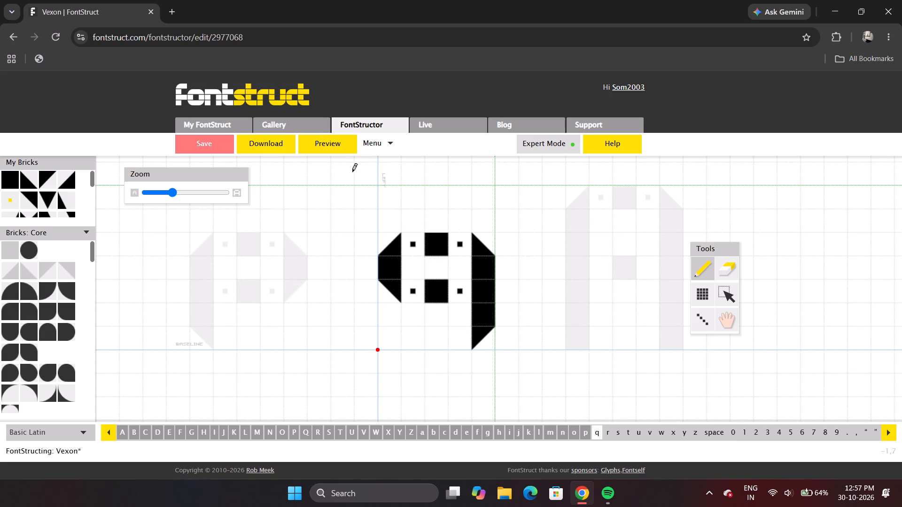
# Preview the letter set with the new lowercase q, and return to the glyph editor.
pyautogui.click(337, 144)
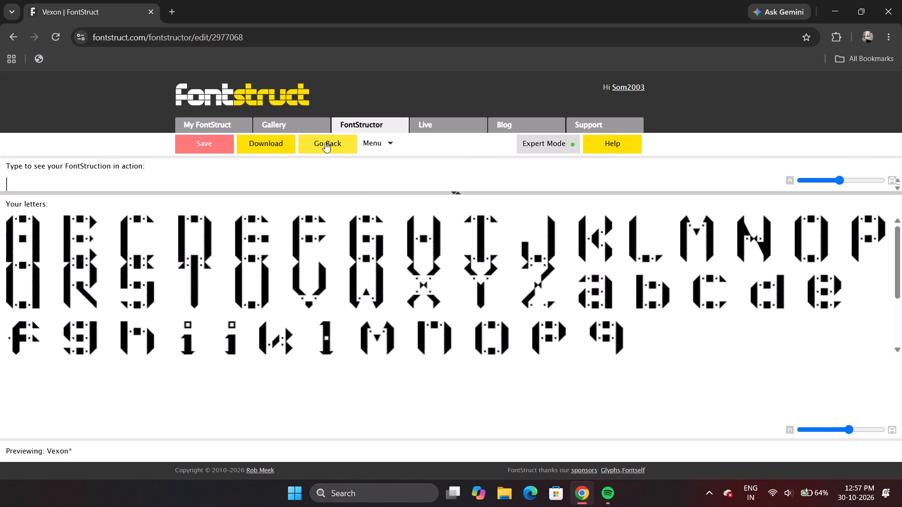
pyautogui.click(325, 142)
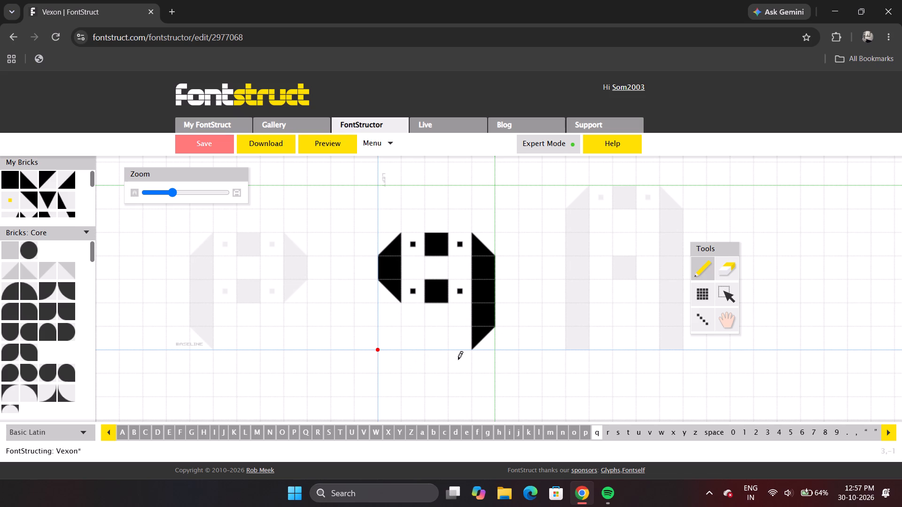
# Replace the cut-corner brick at the foot of the q's stem with a solid brick.
pyautogui.click(10, 180)
pyautogui.click(484, 335)
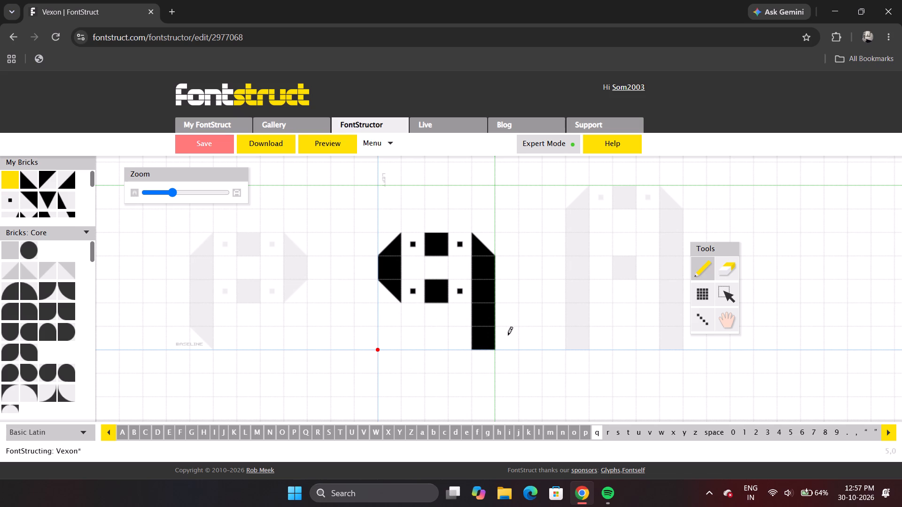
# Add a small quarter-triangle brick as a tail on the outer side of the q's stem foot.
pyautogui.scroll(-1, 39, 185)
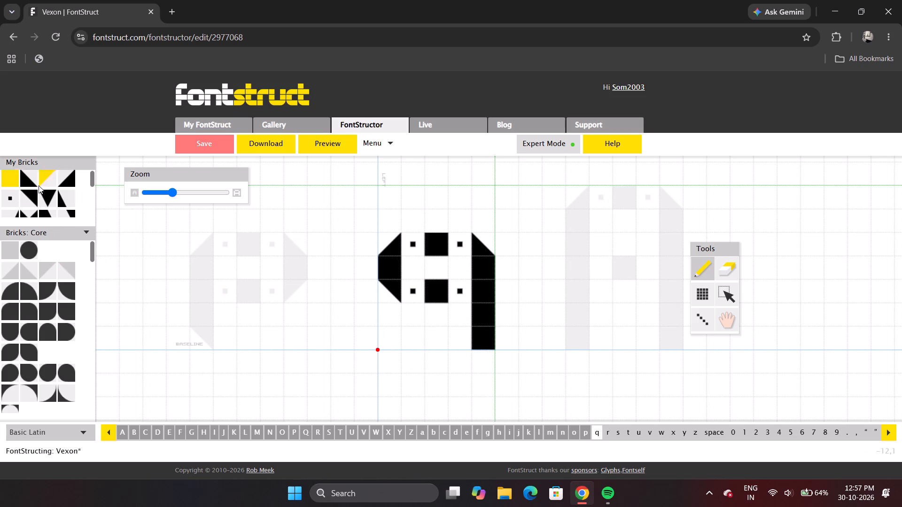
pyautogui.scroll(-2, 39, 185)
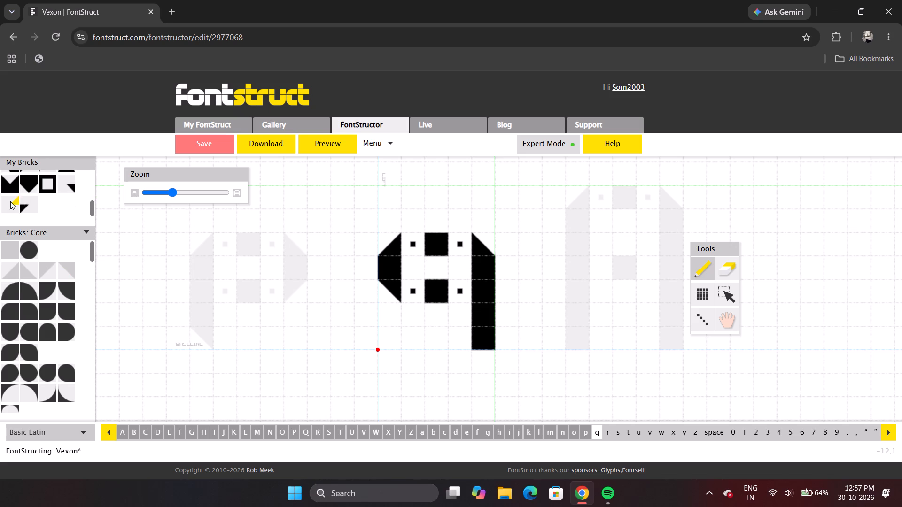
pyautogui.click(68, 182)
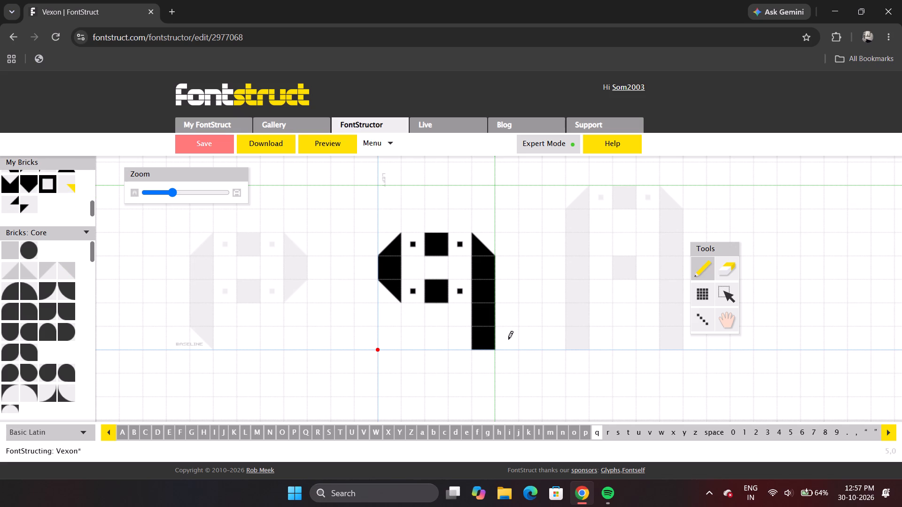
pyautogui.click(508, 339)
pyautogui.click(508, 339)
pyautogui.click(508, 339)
# Preview the letter set with the q's small tail, and return to the glyph editor.
pyautogui.click(339, 148)
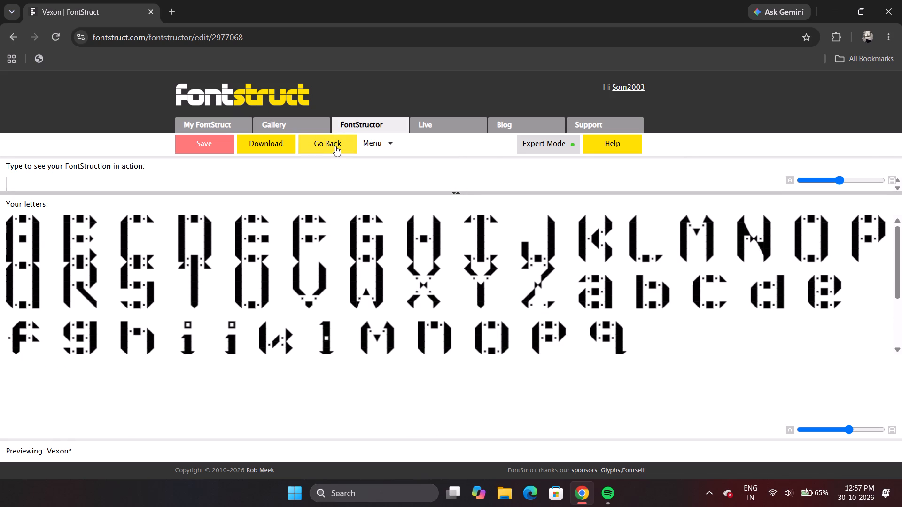
pyautogui.click(335, 146)
# Replace the q's tail with a full-size cut-corner brick whose lower-right corner is cut away.
pyautogui.scroll(2, 30, 199)
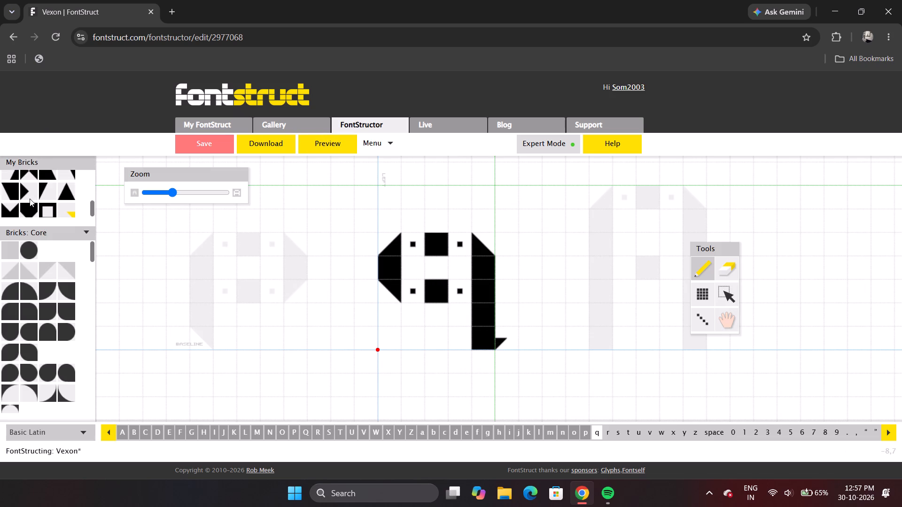
pyautogui.scroll(2, 30, 199)
pyautogui.click(25, 180)
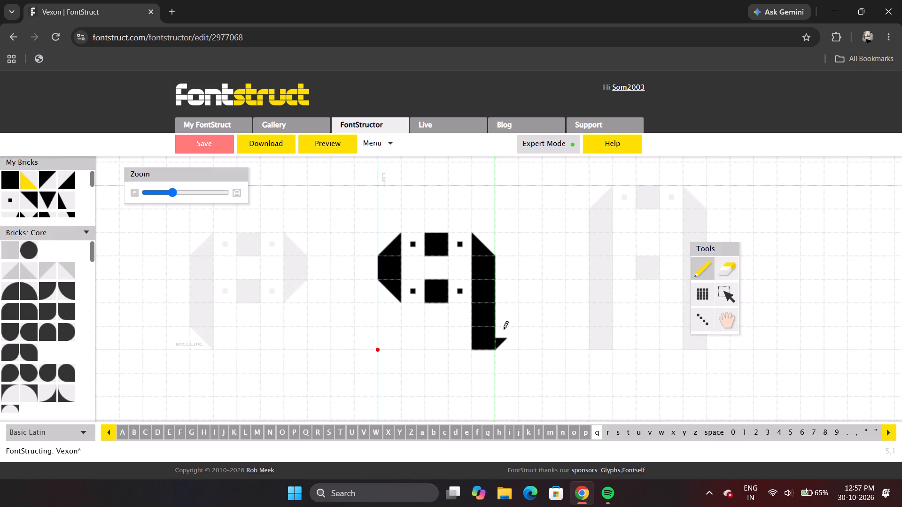
pyautogui.click(504, 344)
pyautogui.click(504, 344)
pyautogui.click(504, 344)
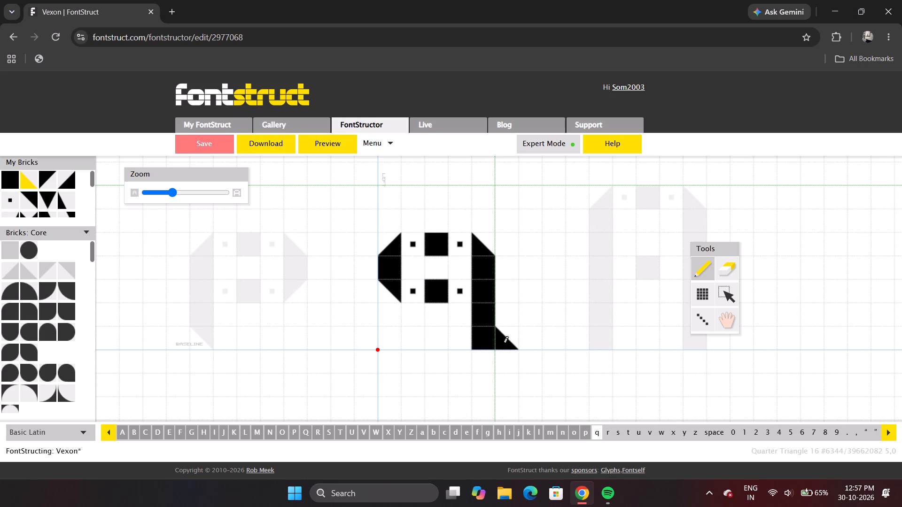
pyautogui.click(504, 344)
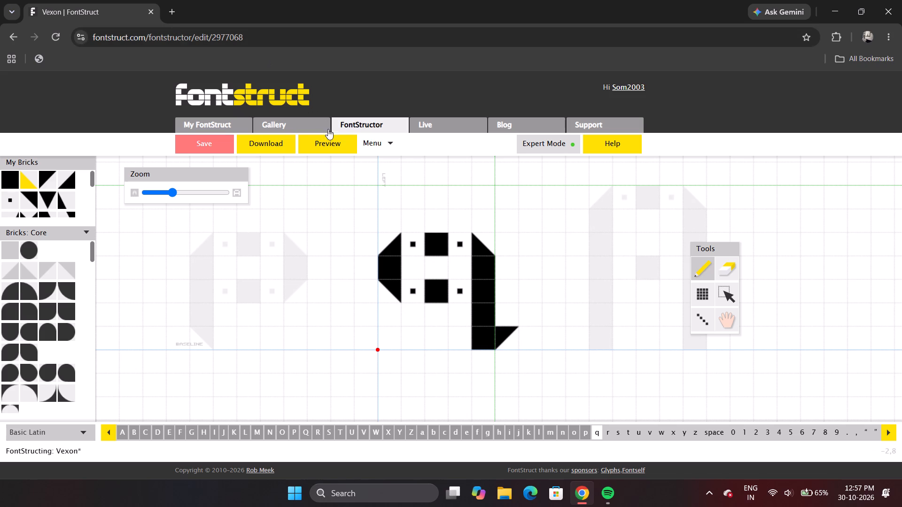
# Preview the letter set with the q's new tail, save the font, and return to the glyph editor.
pyautogui.click(330, 140)
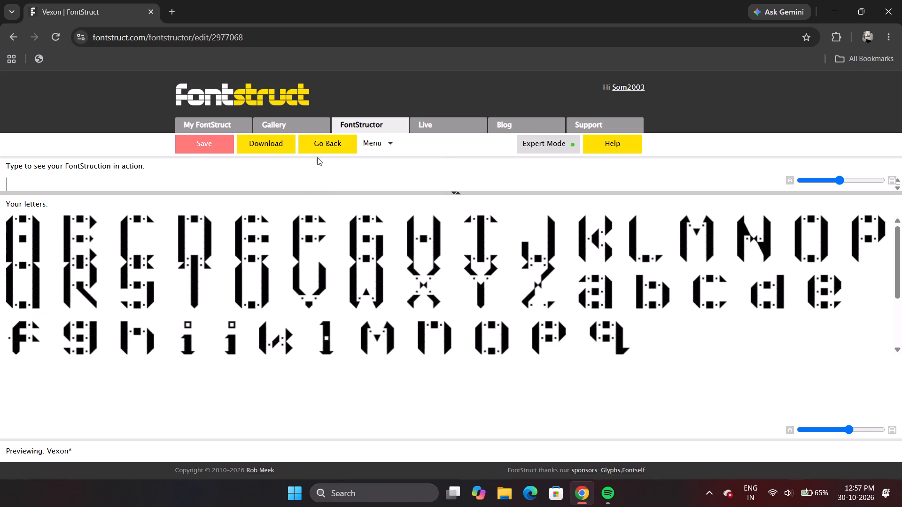
pyautogui.click(190, 138)
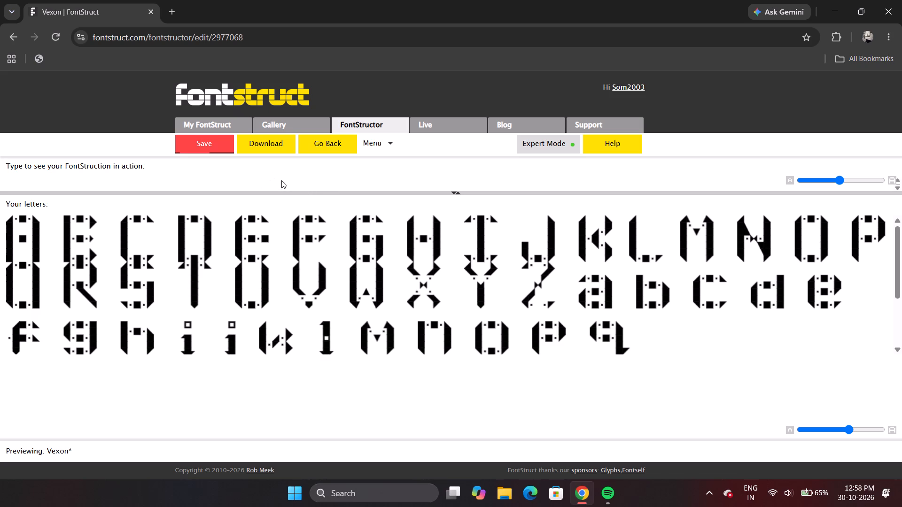
pyautogui.click(317, 154)
pyautogui.click(318, 151)
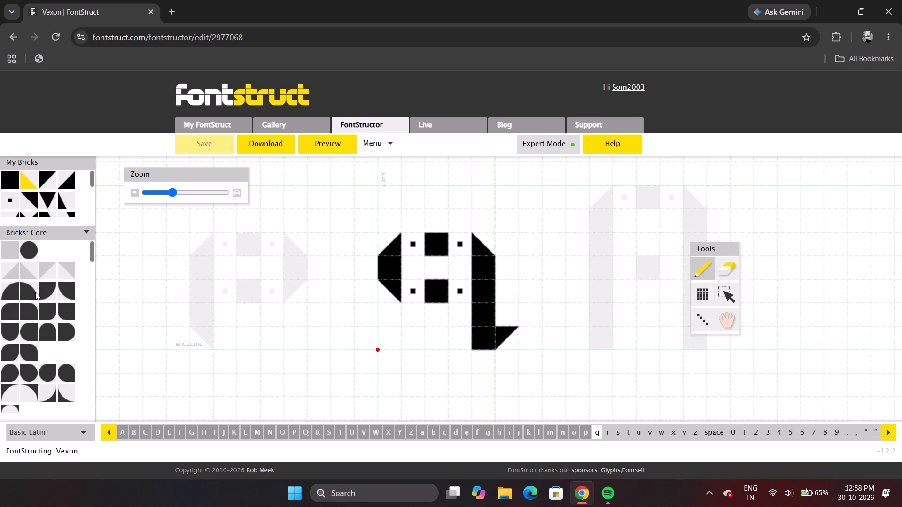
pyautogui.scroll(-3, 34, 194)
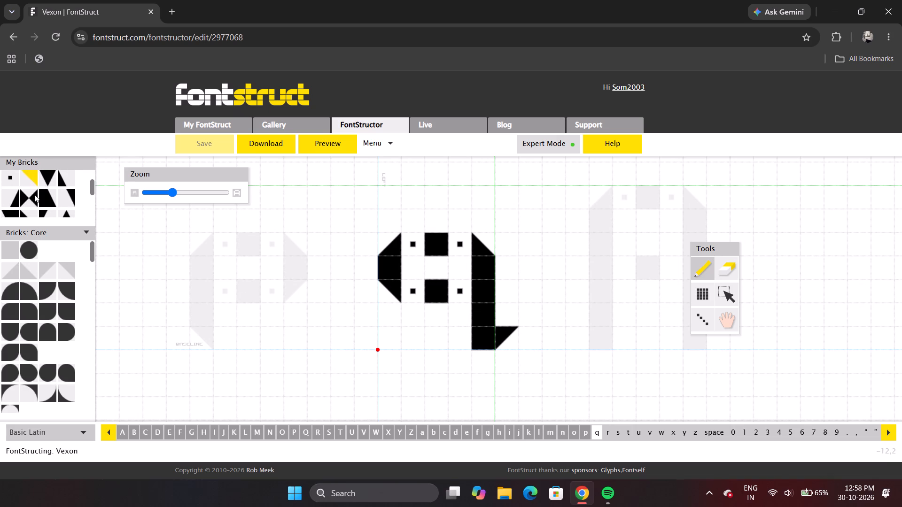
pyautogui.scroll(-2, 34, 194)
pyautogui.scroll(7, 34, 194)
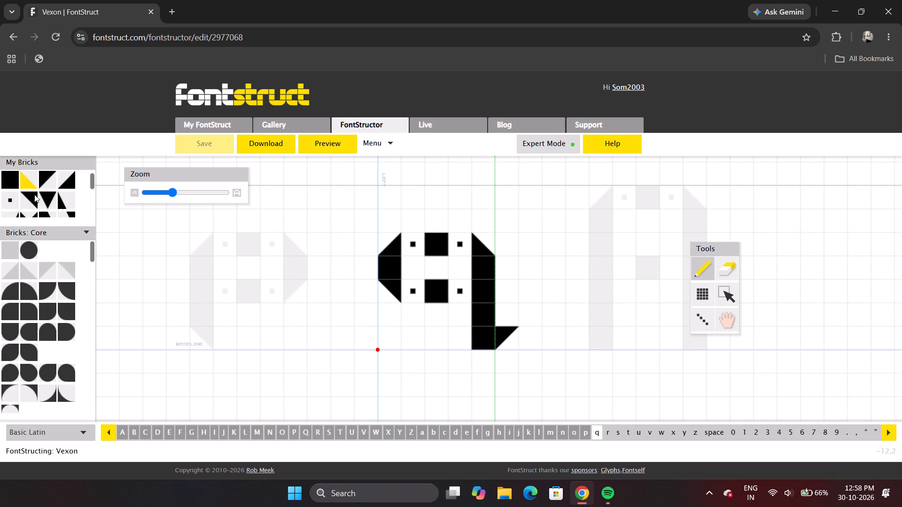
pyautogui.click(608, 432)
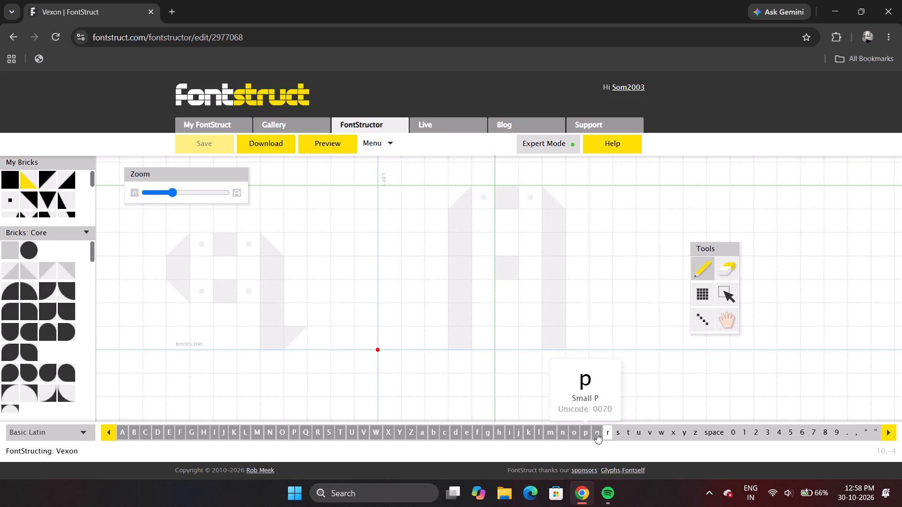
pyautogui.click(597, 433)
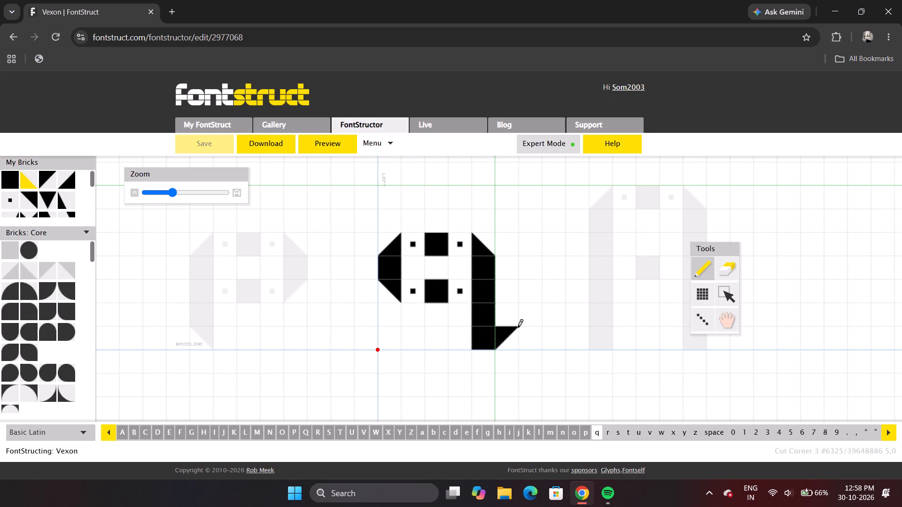
# Open the lowercase r glyph and draw a solid stem five bricks tall rising from the baseline.
pyautogui.click(606, 435)
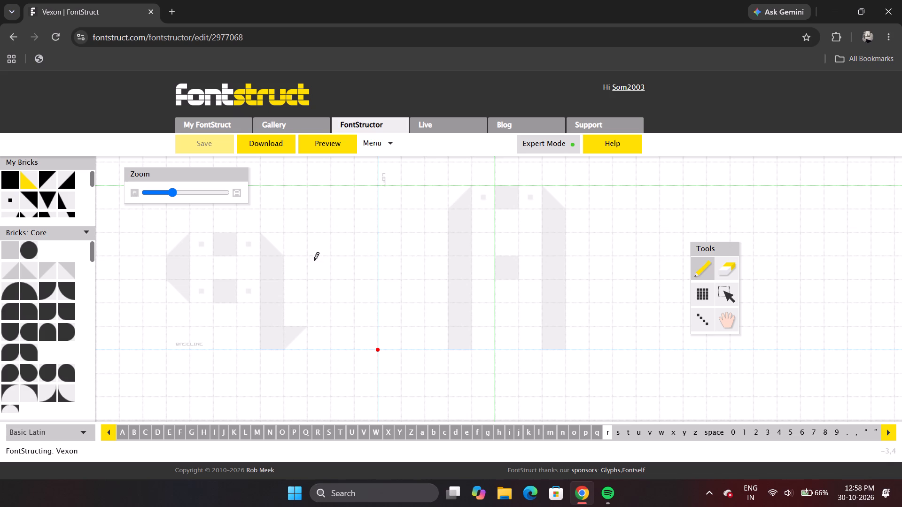
pyautogui.click(10, 184)
pyautogui.moveTo(390, 243); pyautogui.dragTo(395, 372)
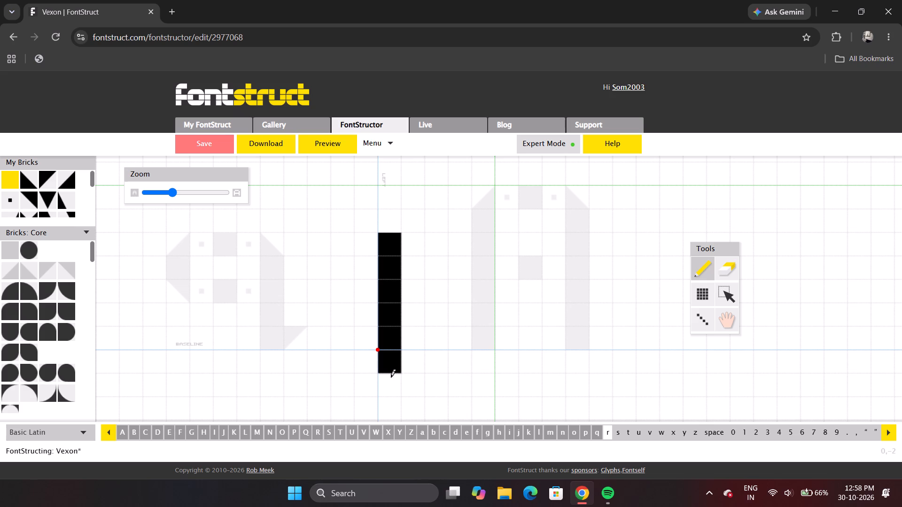
pyautogui.press('e')
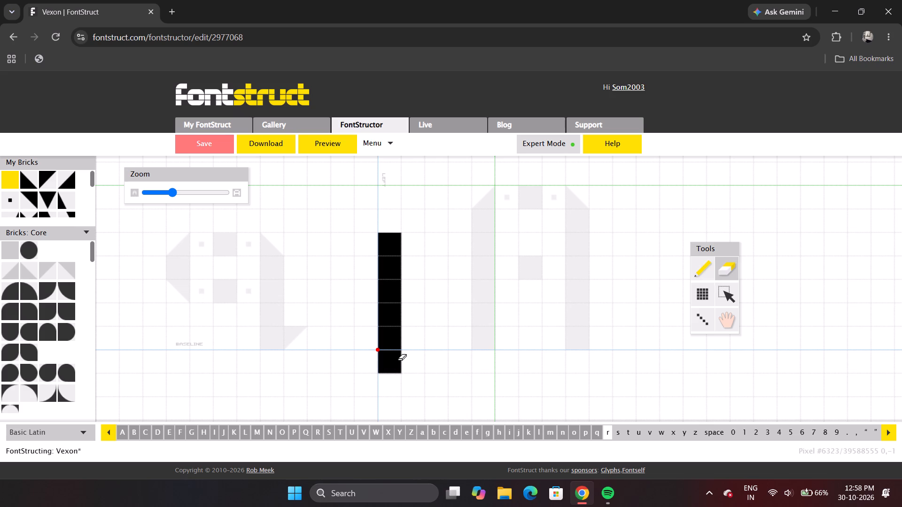
pyautogui.click(399, 360)
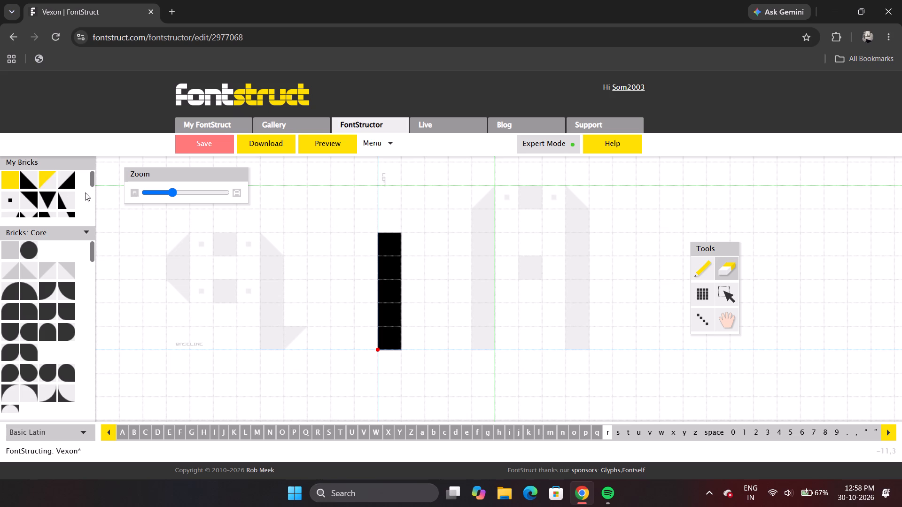
# Draw a four-brick arm from the stem's second brick from the top, with the upper corner of its end brick cut off.
pyautogui.click(31, 183)
pyautogui.click(13, 179)
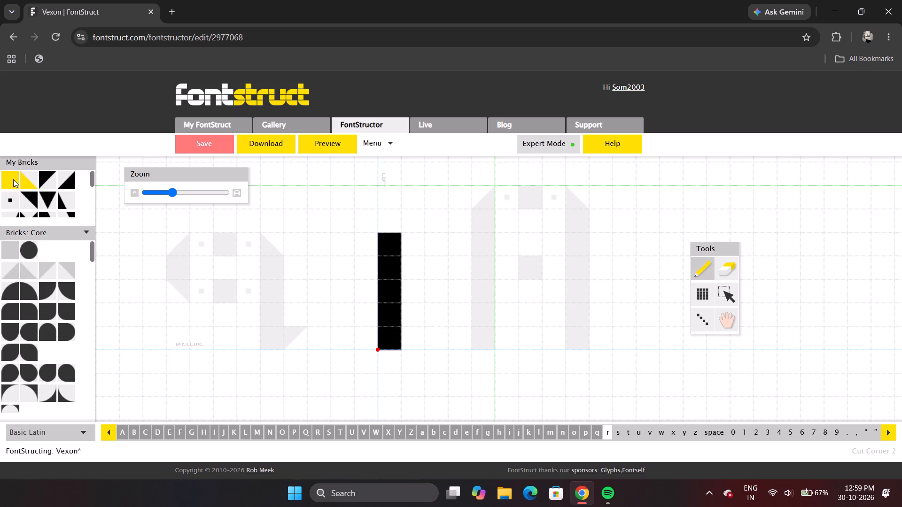
pyautogui.moveTo(406, 272); pyautogui.dragTo(456, 268)
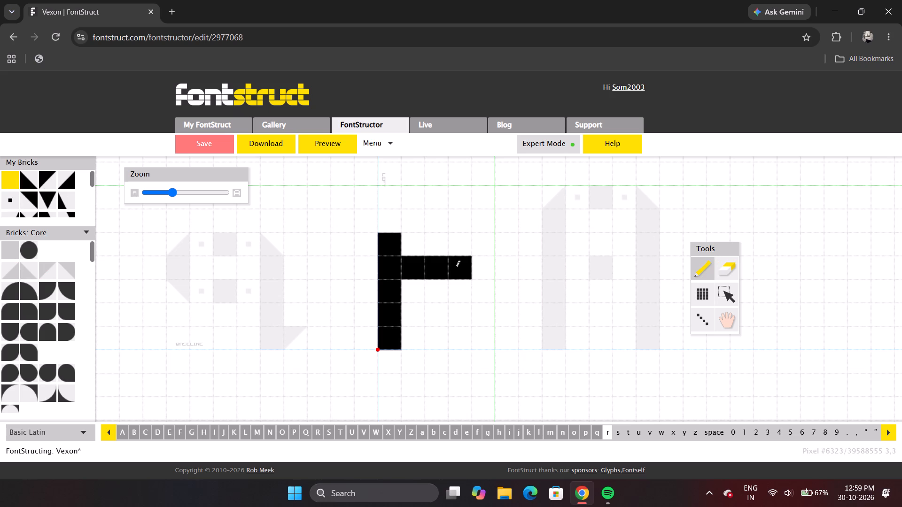
pyautogui.moveTo(456, 268); pyautogui.dragTo(474, 269)
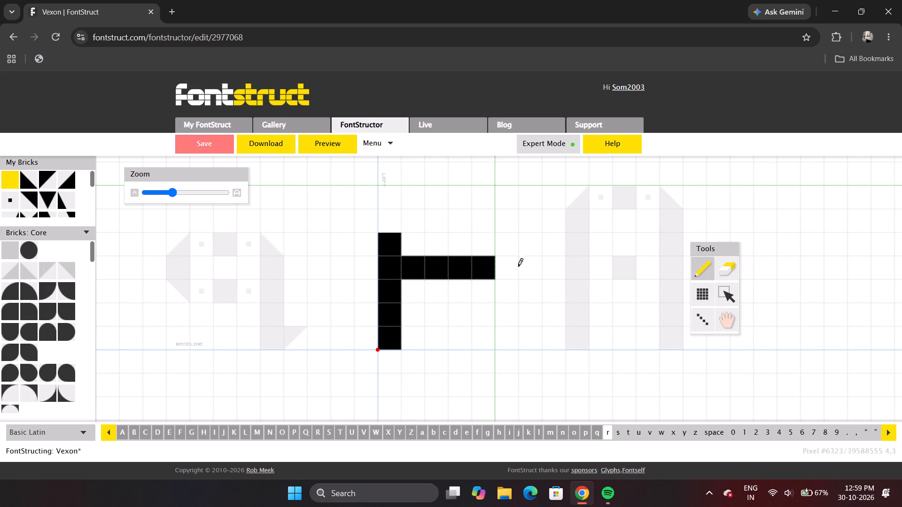
pyautogui.click(494, 268)
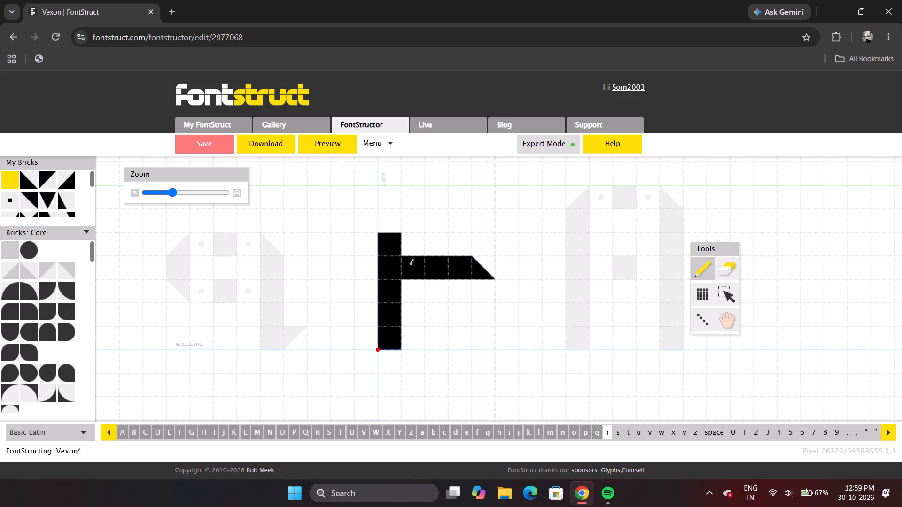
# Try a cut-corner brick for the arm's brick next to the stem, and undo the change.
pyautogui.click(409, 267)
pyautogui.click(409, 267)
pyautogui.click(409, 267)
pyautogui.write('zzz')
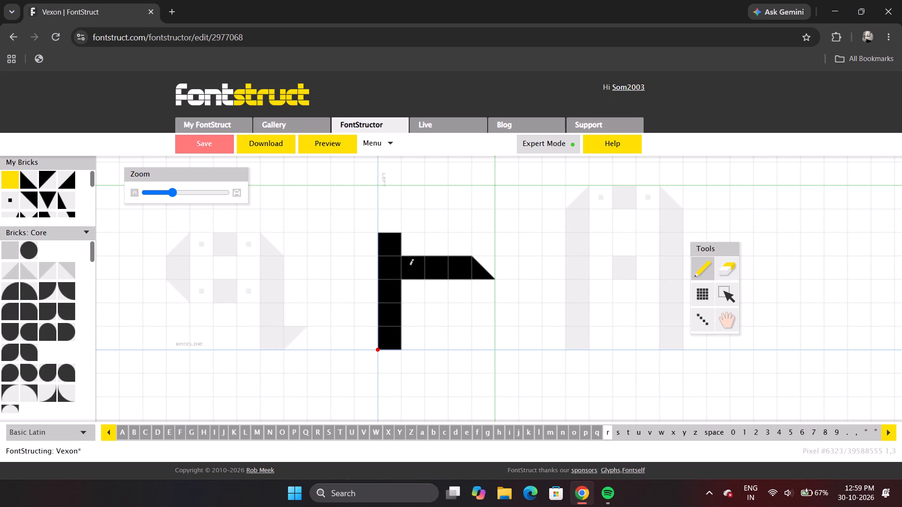
# Bevel the top of the r's stem with a cut-corner brick sloping down to the left.
pyautogui.click(393, 243)
pyautogui.click(393, 243)
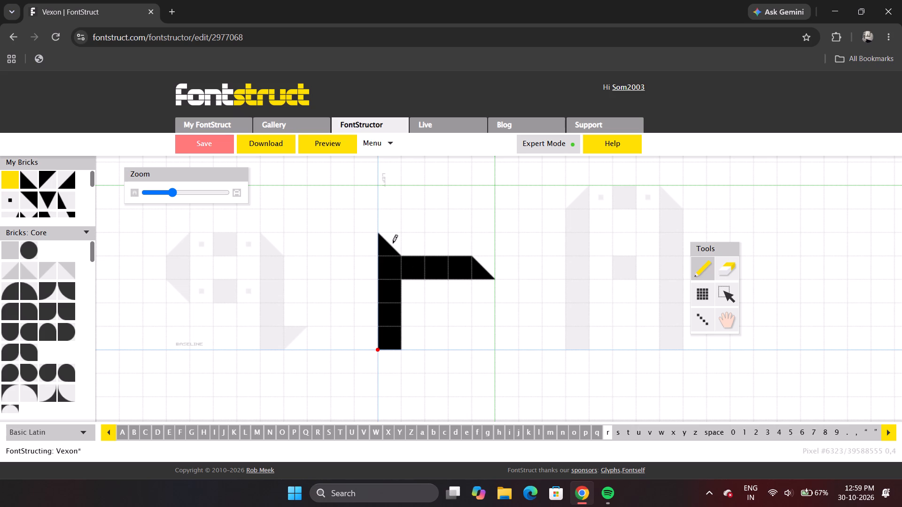
pyautogui.click(393, 243)
pyautogui.click(393, 243)
# Replace the first and third bricks of the r's arm with small square dots.
pyautogui.press('e')
pyautogui.click(0, 202)
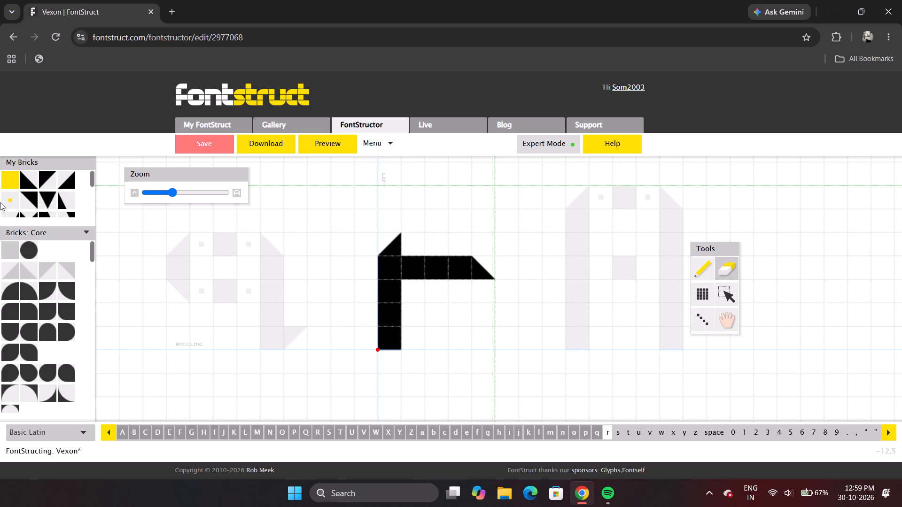
pyautogui.click(463, 273)
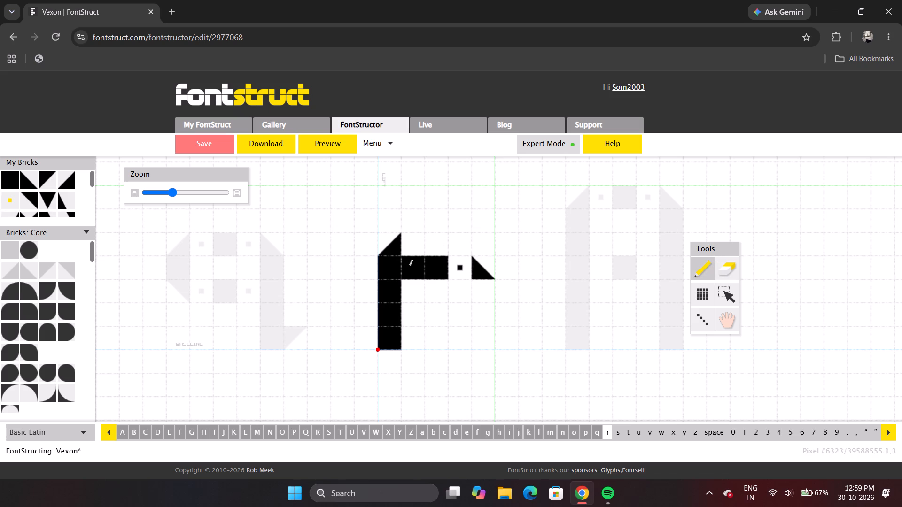
pyautogui.click(409, 267)
# Preview the letter set with the new lowercase r, and return to the glyph editor.
pyautogui.click(342, 150)
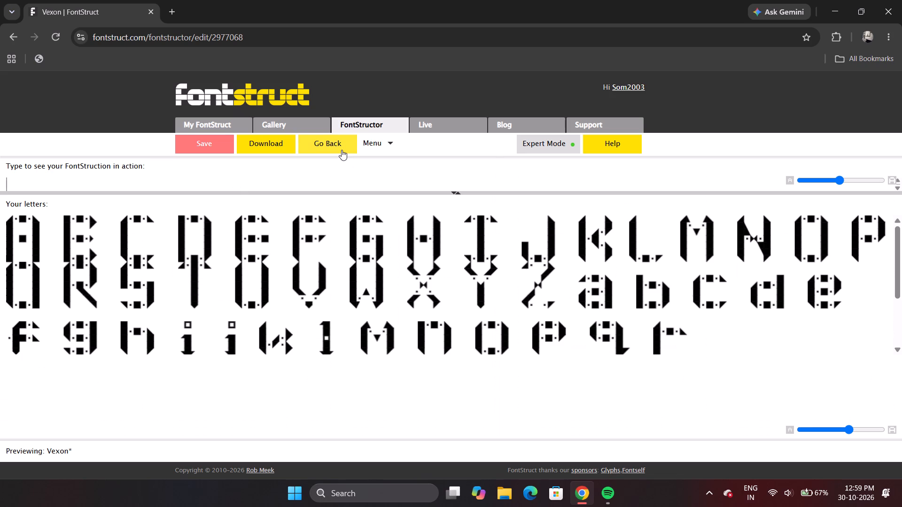
pyautogui.click(329, 147)
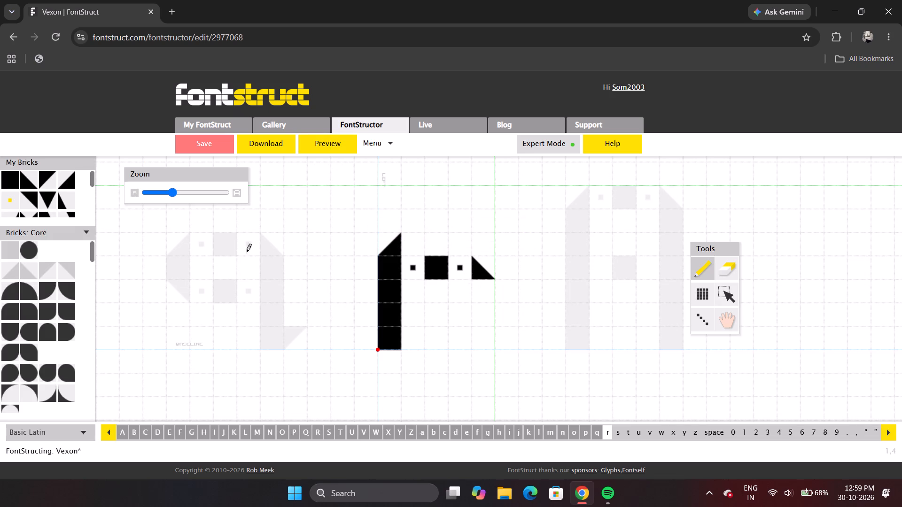
# Replace the beveled end brick of the r's arm with a small square dot and place another dot directly above it.
pyautogui.moveTo(8, 179); pyautogui.dragTo(476, 273)
pyautogui.click(476, 273)
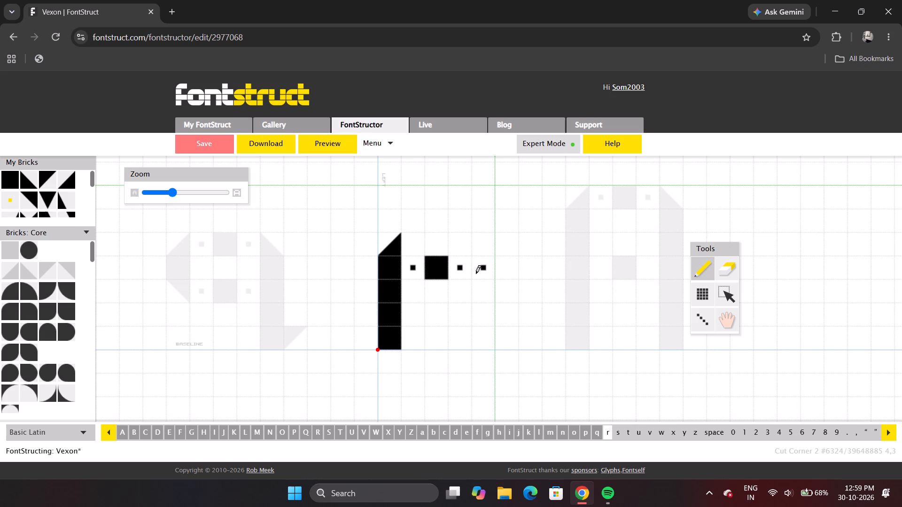
pyautogui.click(476, 273)
pyautogui.click(478, 255)
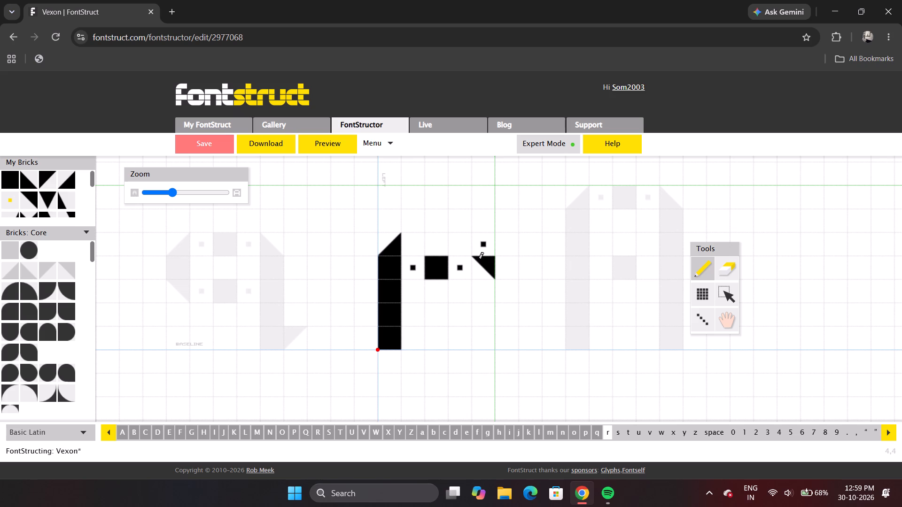
pyautogui.click(482, 271)
# Pick the solid brick for editing the end of the r's arm.
pyautogui.click(11, 181)
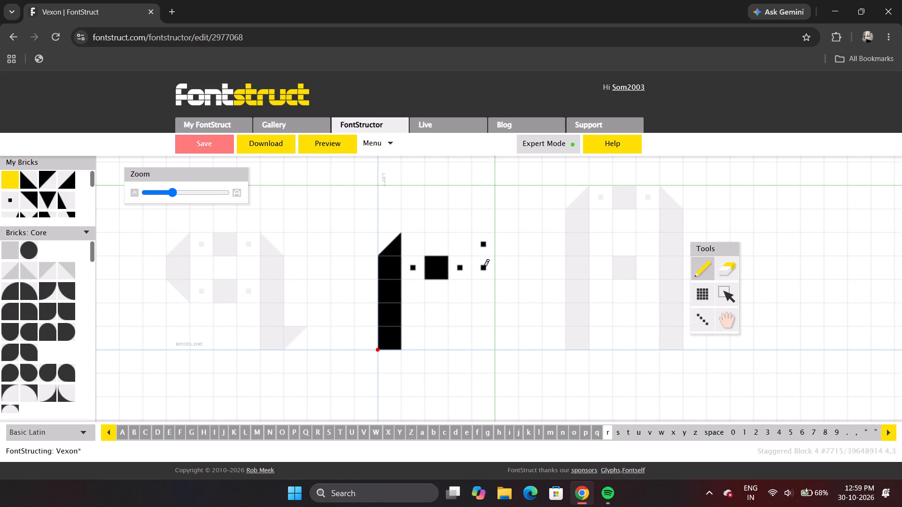
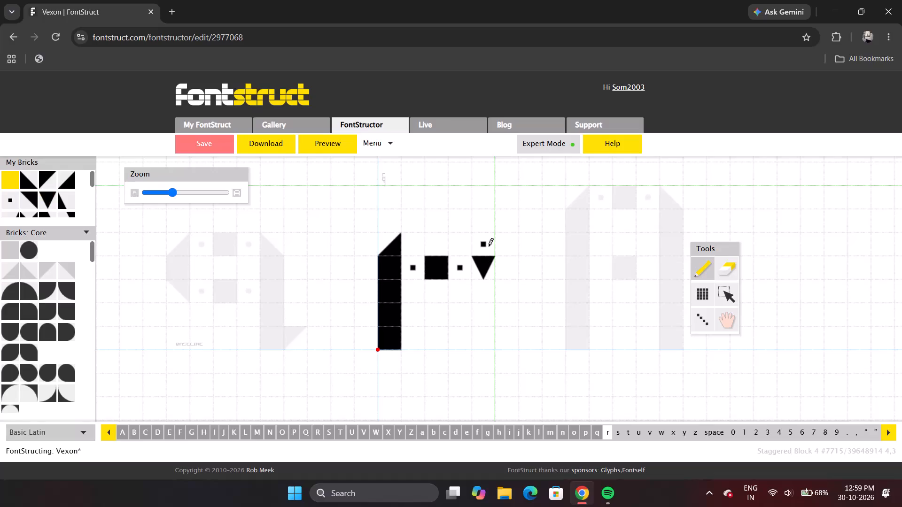
# Replace the triangle at the end of the r's arm with a solid brick and erase the brick above it.
pyautogui.click(486, 272)
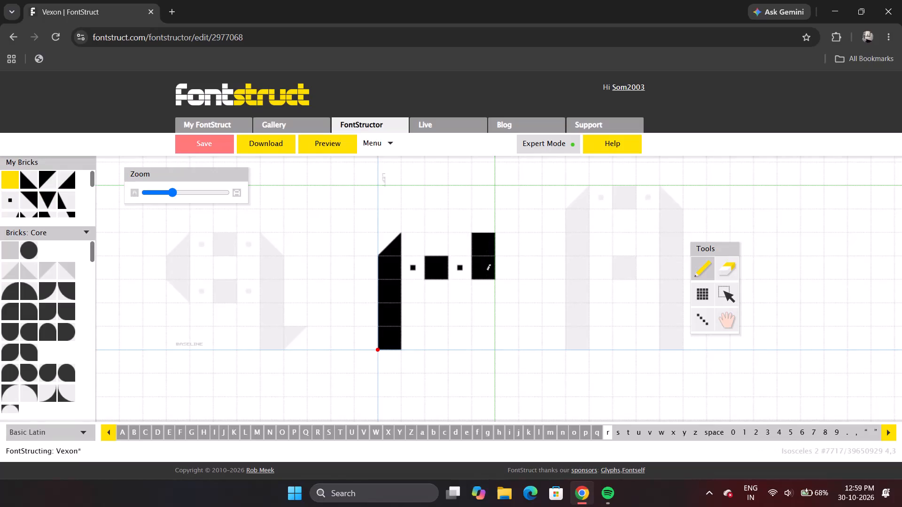
pyautogui.press('Up')
pyautogui.press('e')
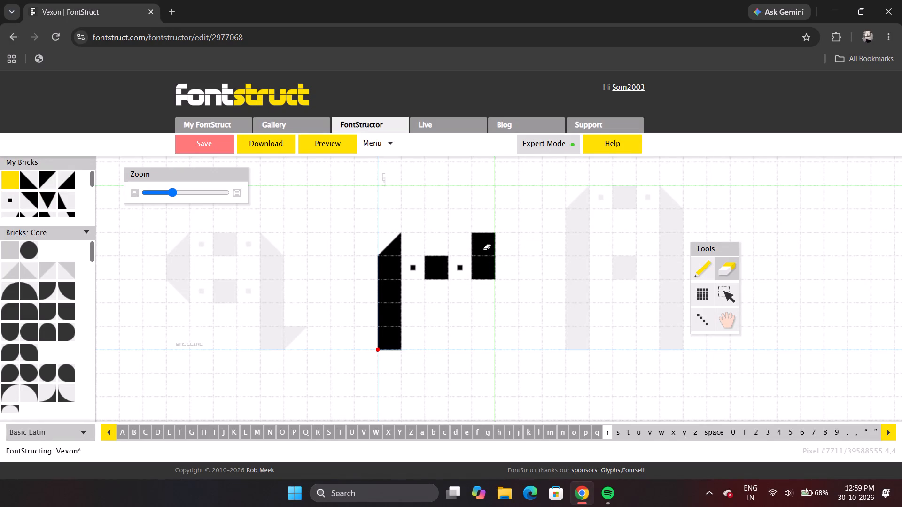
pyautogui.click(481, 245)
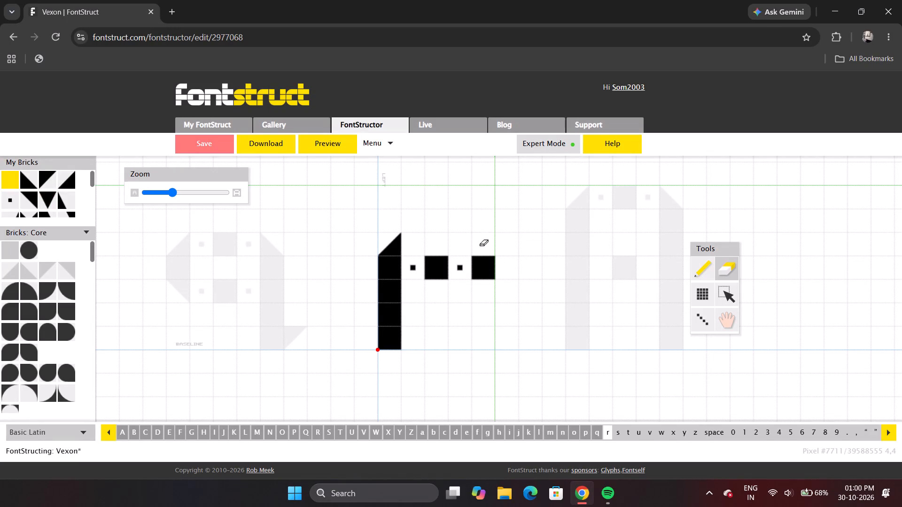
# Add a cut-corner brick below the arm's solid end brick, with its diagonal edge facing down and outward.
pyautogui.click(27, 182)
pyautogui.click(484, 289)
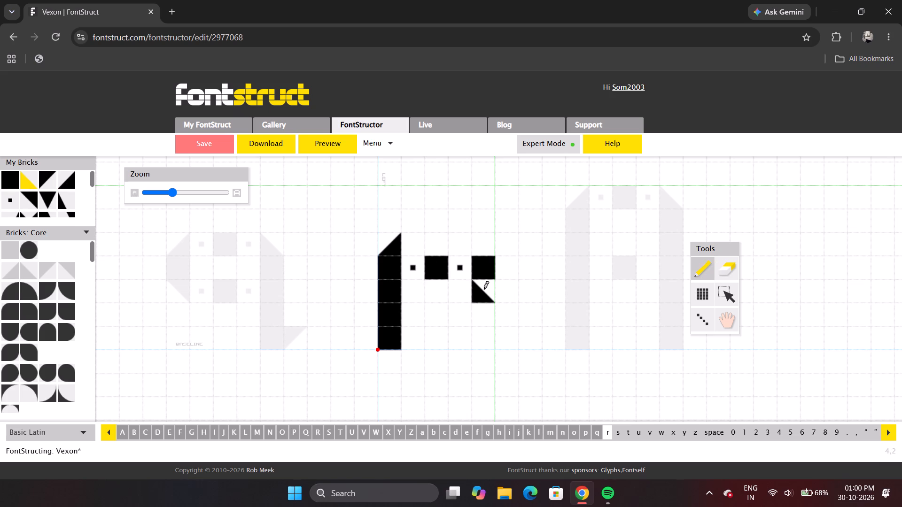
pyautogui.click(484, 289)
# Preview the letter set with the revised r, and return to the glyph editor.
pyautogui.click(316, 142)
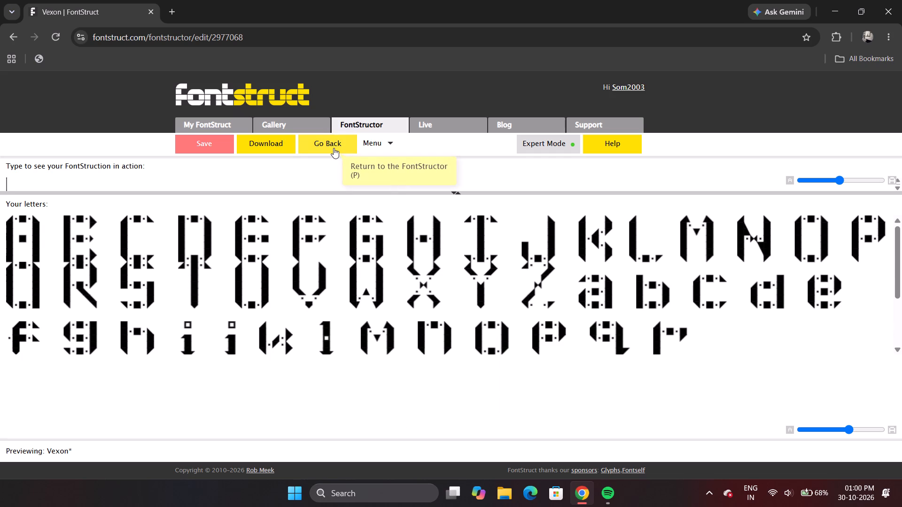
pyautogui.click(334, 148)
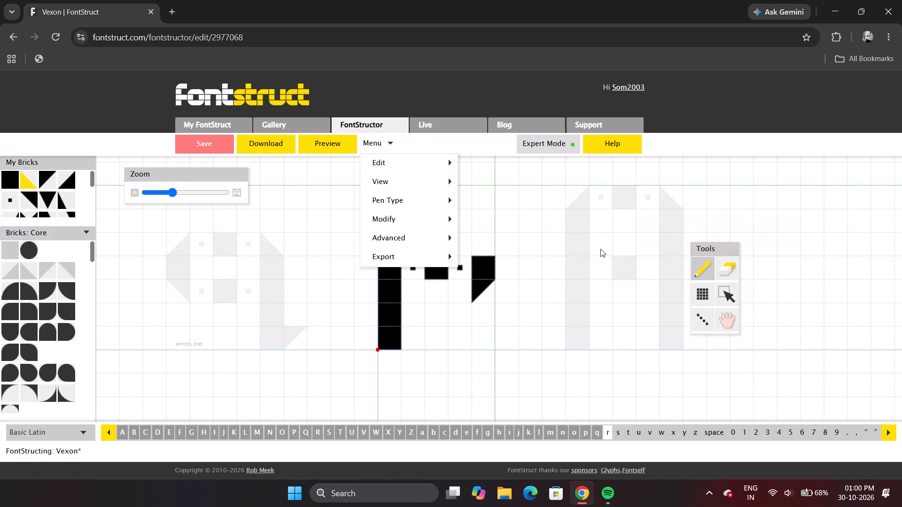
# Select the r's whole arm, including the dots and cut-corner tip, and move it up one row.
pyautogui.click(722, 286)
pyautogui.moveTo(529, 270); pyautogui.dragTo(467, 263)
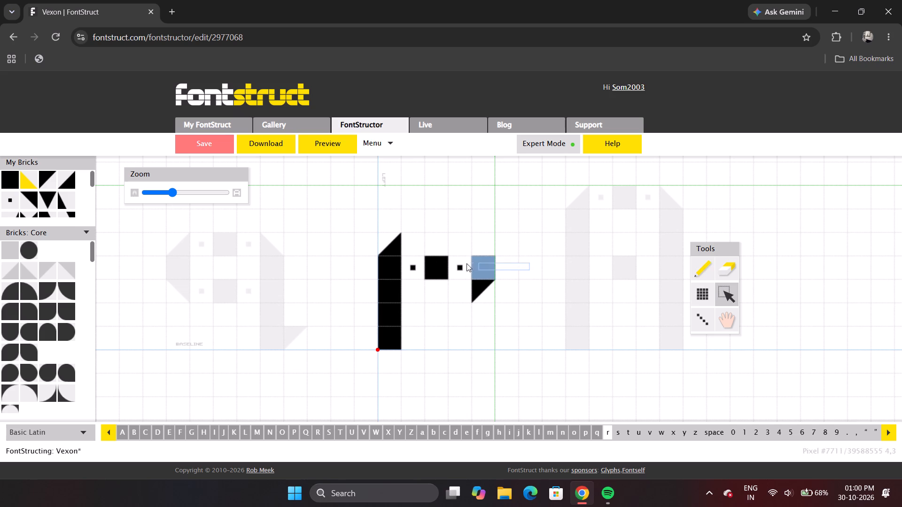
pyautogui.moveTo(467, 263); pyautogui.dragTo(465, 271)
pyautogui.moveTo(532, 292); pyautogui.dragTo(408, 260)
pyautogui.moveTo(427, 265); pyautogui.dragTo(425, 245)
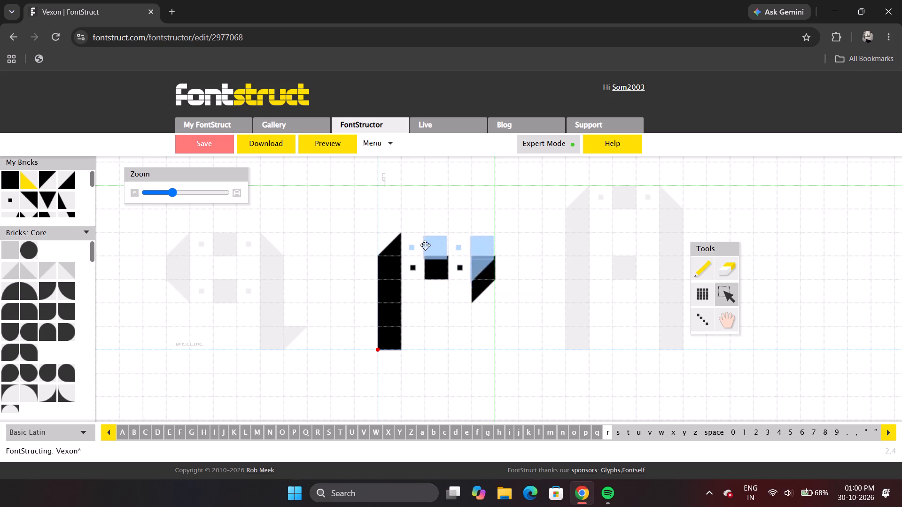
pyautogui.moveTo(425, 245); pyautogui.dragTo(425, 245)
# Preview the letter set with the raised r arm, and return to the glyph editor.
pyautogui.click(341, 144)
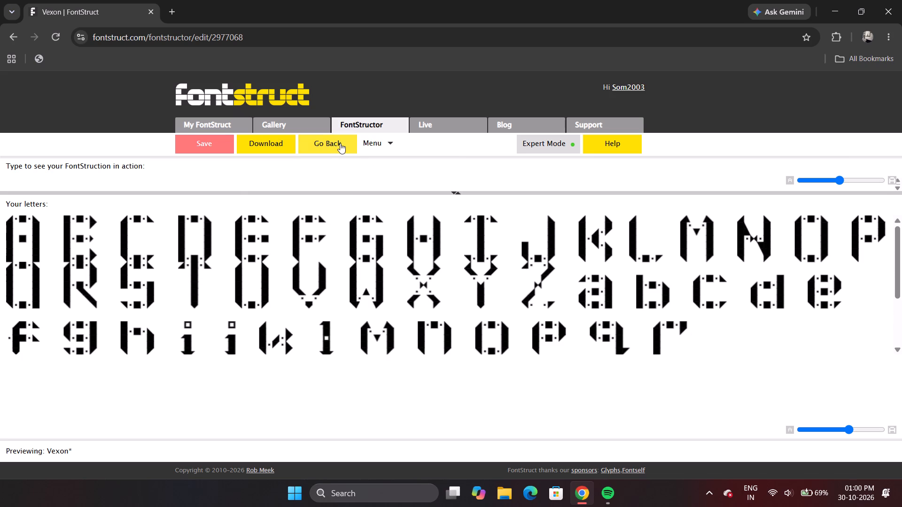
pyautogui.click(340, 144)
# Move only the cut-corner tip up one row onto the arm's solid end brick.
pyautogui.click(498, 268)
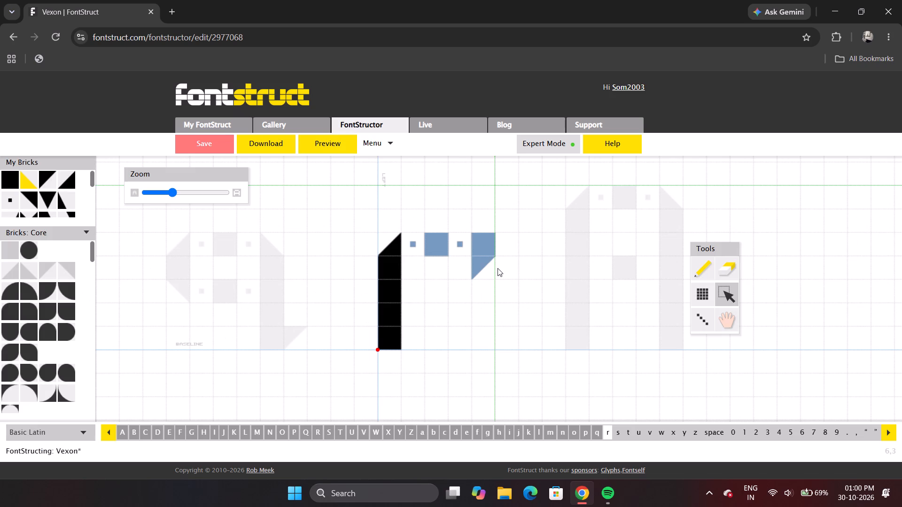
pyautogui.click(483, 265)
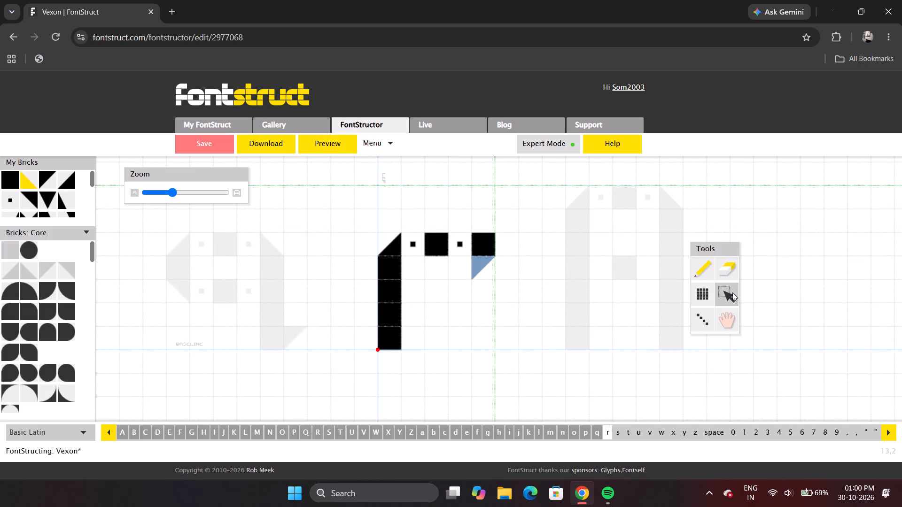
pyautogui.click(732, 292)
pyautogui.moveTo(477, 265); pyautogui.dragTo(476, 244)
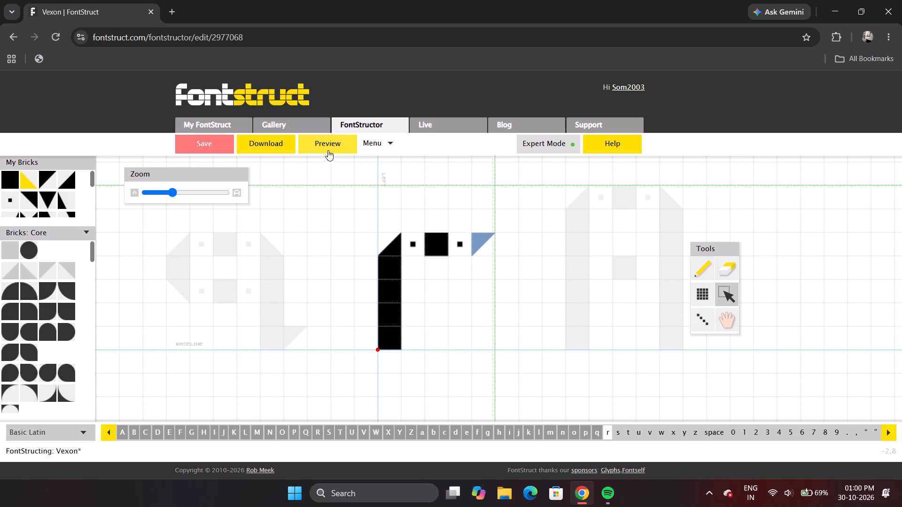
# Preview the letter set with the r's shortened arm tip, and return to the glyph editor.
pyautogui.click(327, 144)
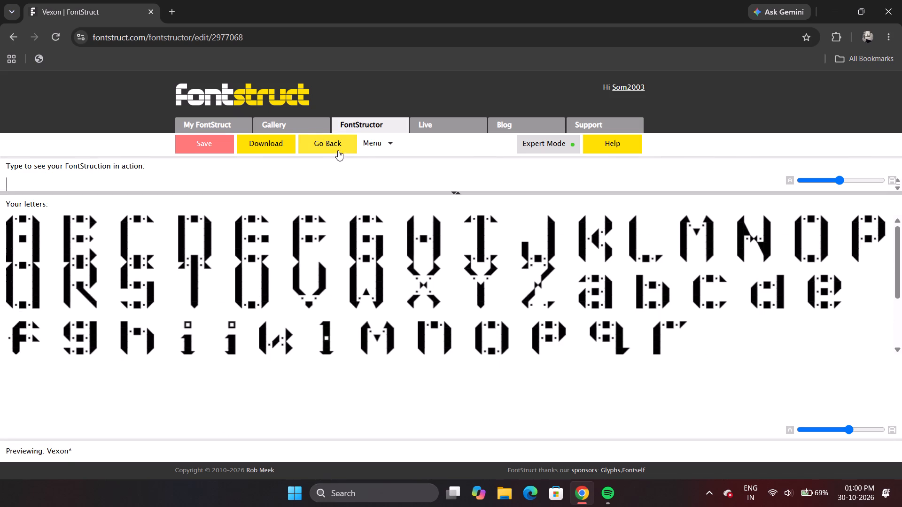
pyautogui.click(338, 148)
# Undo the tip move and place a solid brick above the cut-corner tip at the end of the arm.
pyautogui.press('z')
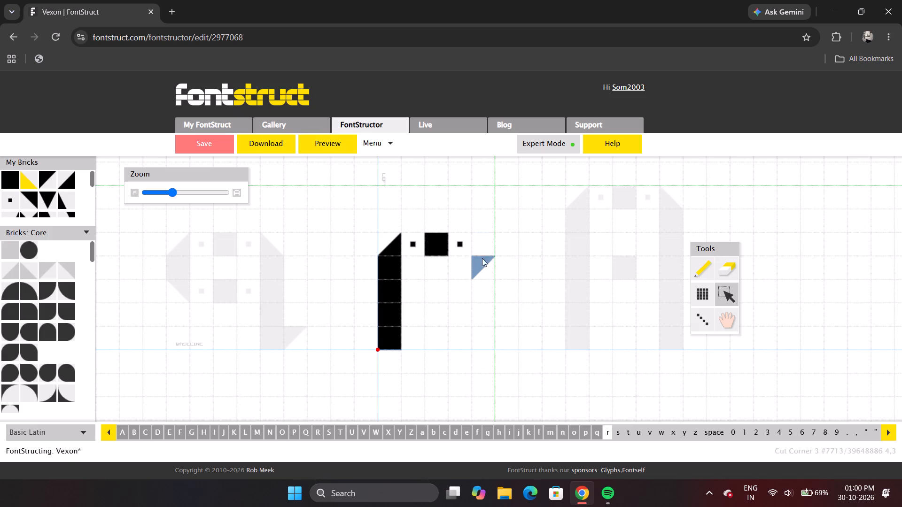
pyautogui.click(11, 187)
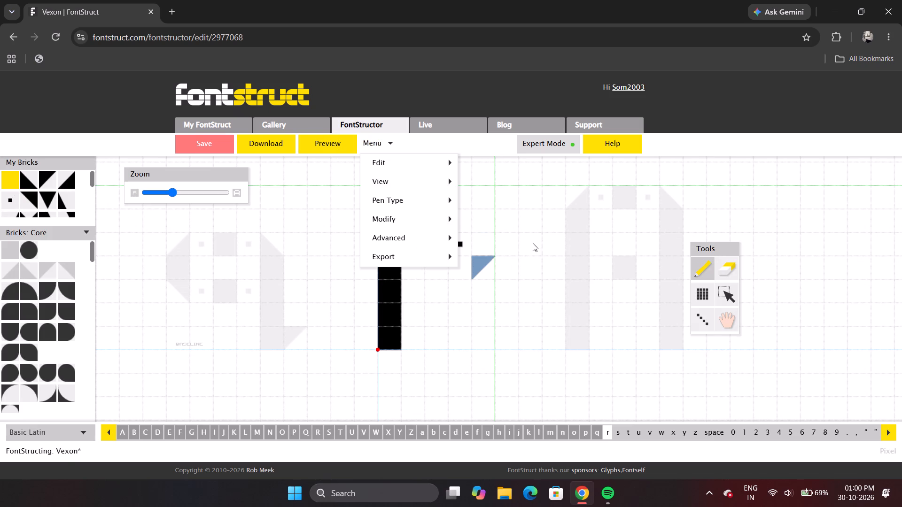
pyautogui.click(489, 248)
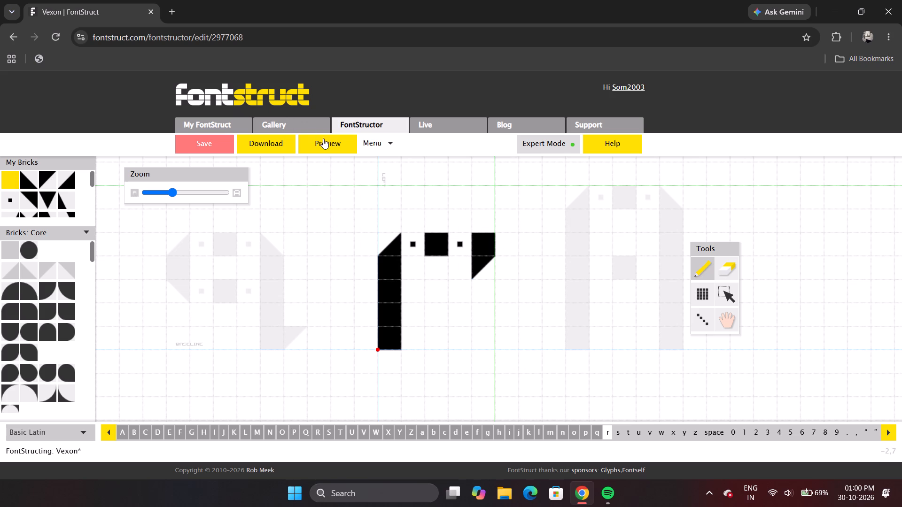
# Preview the letter set twice to check the r against the other letters, and return to the glyph editor.
pyautogui.click(325, 142)
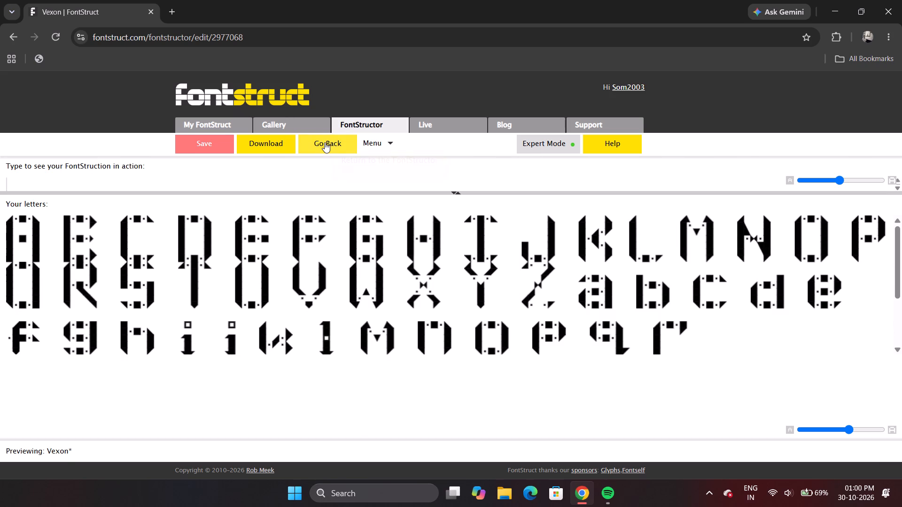
pyautogui.click(318, 145)
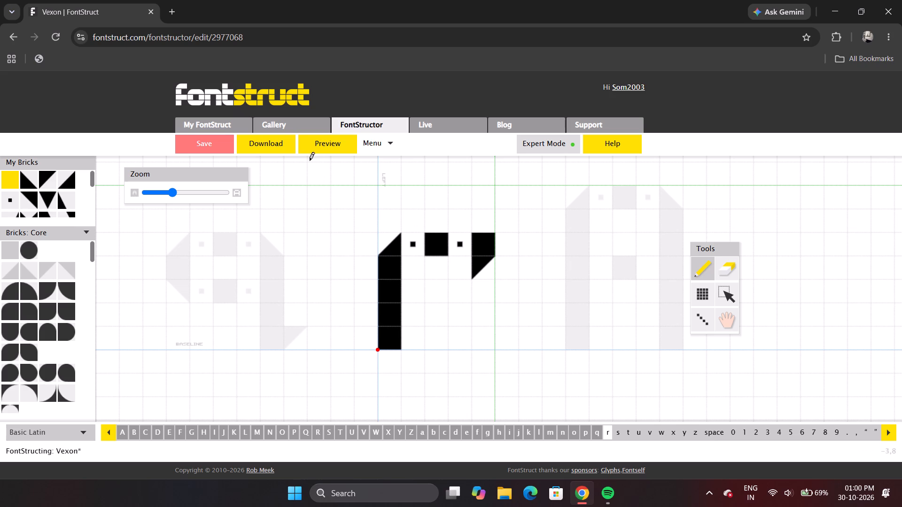
pyautogui.click(325, 151)
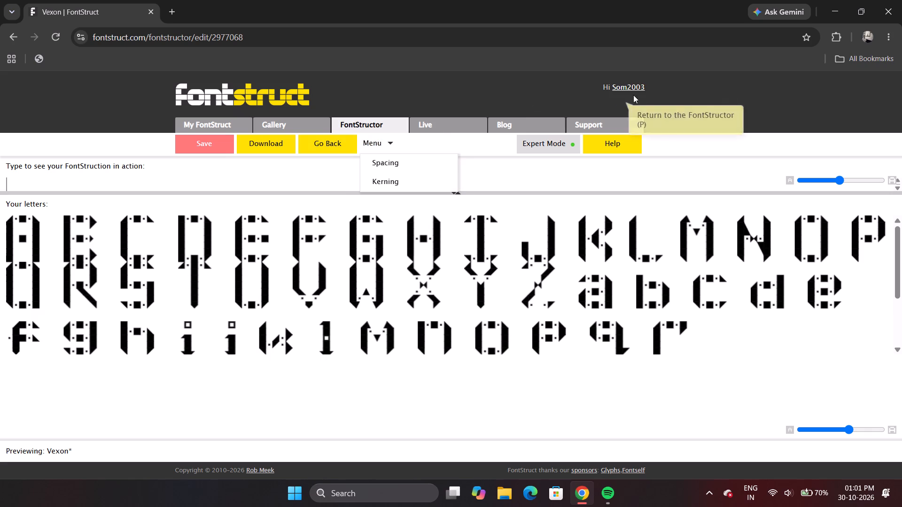
pyautogui.click(334, 145)
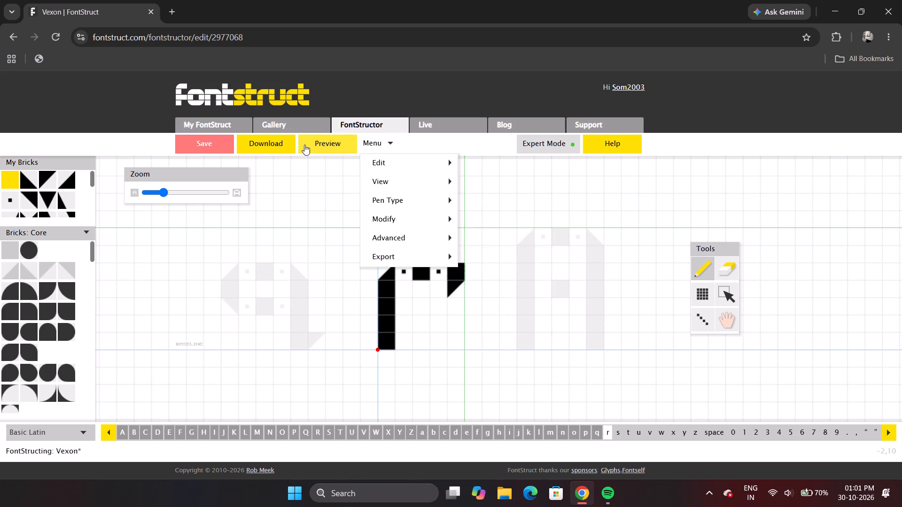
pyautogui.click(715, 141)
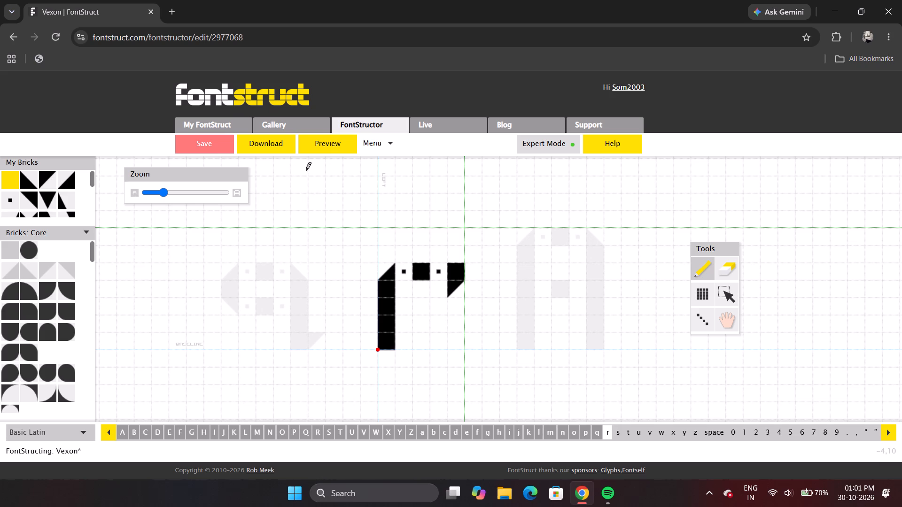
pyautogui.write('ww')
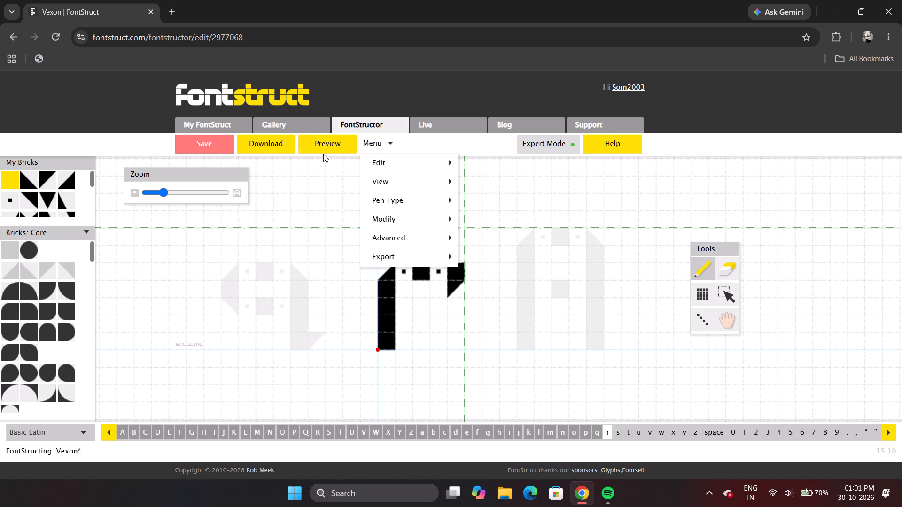
# Save the font with the finished lowercase r.
pyautogui.click(211, 153)
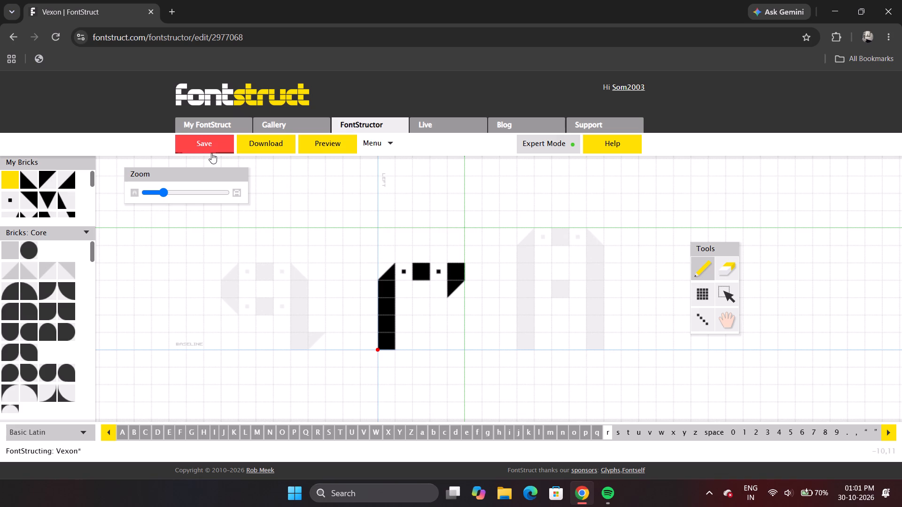
pyautogui.press('Right')
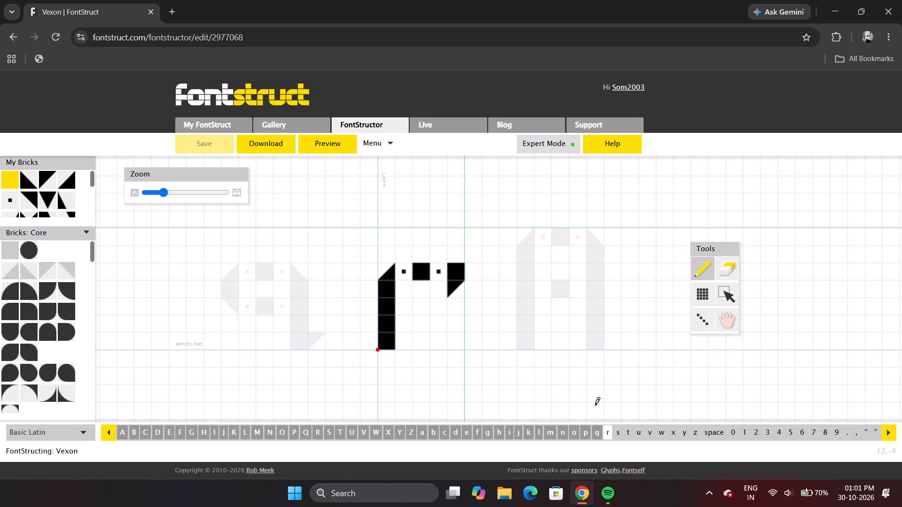
# Draw the lowercase s in solid bricks, five wide and five high, and erase the stray bricks below the baseline.
pyautogui.click(618, 434)
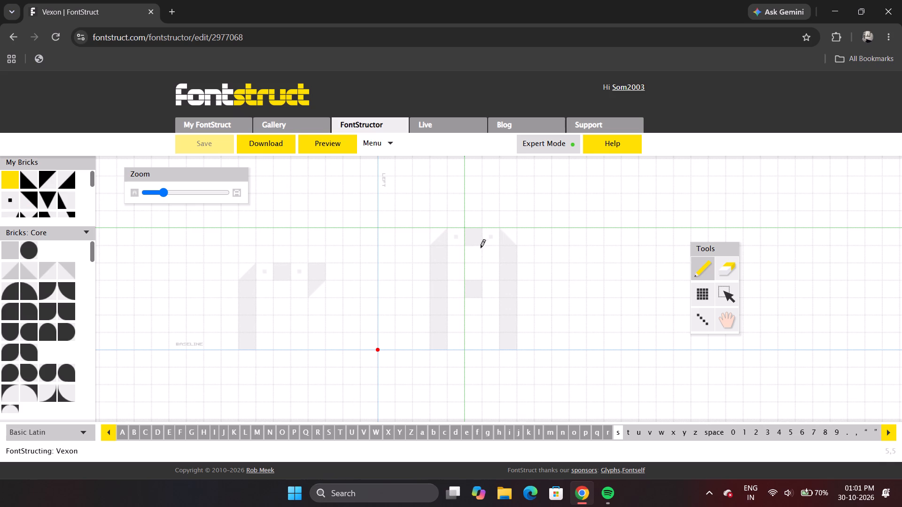
pyautogui.moveTo(456, 276); pyautogui.dragTo(439, 298)
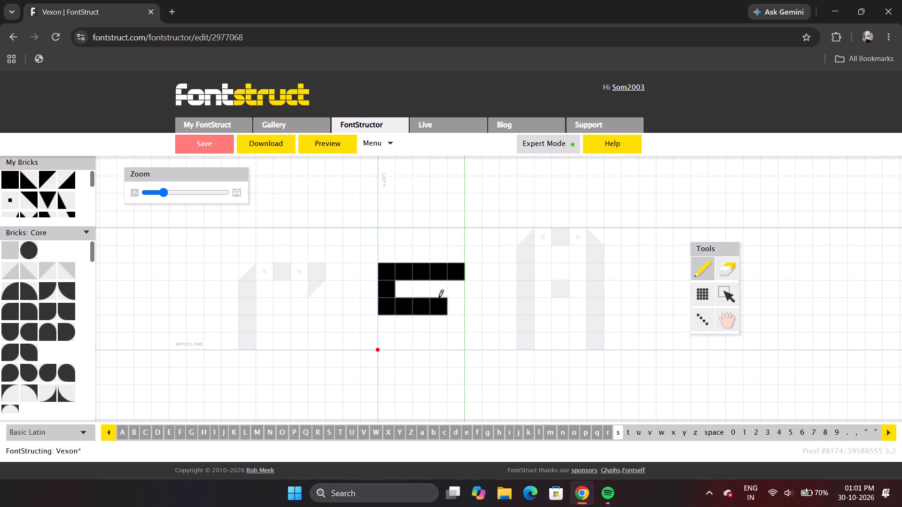
pyautogui.moveTo(439, 298); pyautogui.dragTo(434, 359)
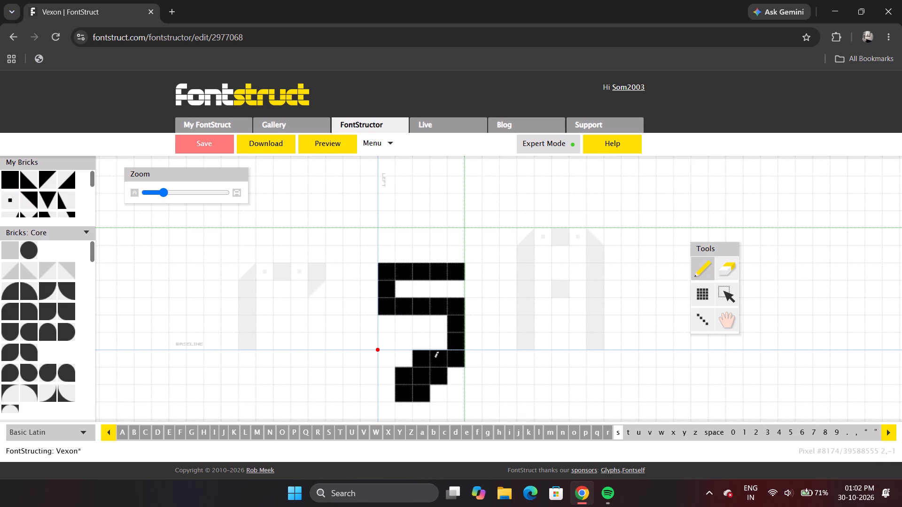
pyautogui.moveTo(434, 359); pyautogui.dragTo(387, 346)
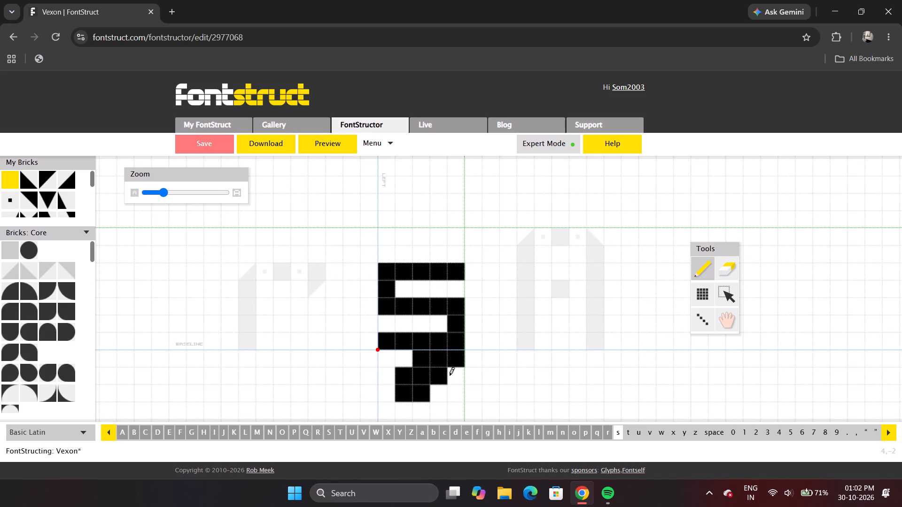
pyautogui.press('e')
pyautogui.moveTo(379, 362); pyautogui.dragTo(457, 395)
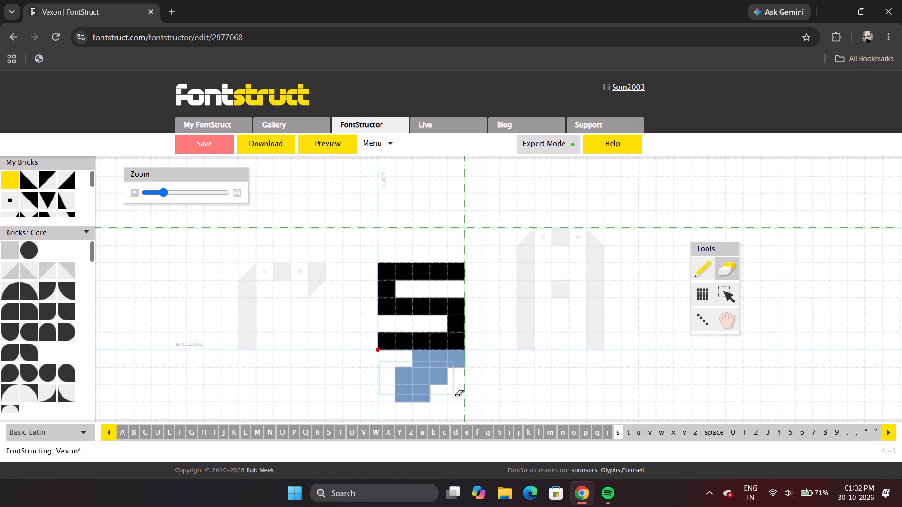
pyautogui.moveTo(457, 395); pyautogui.dragTo(462, 395)
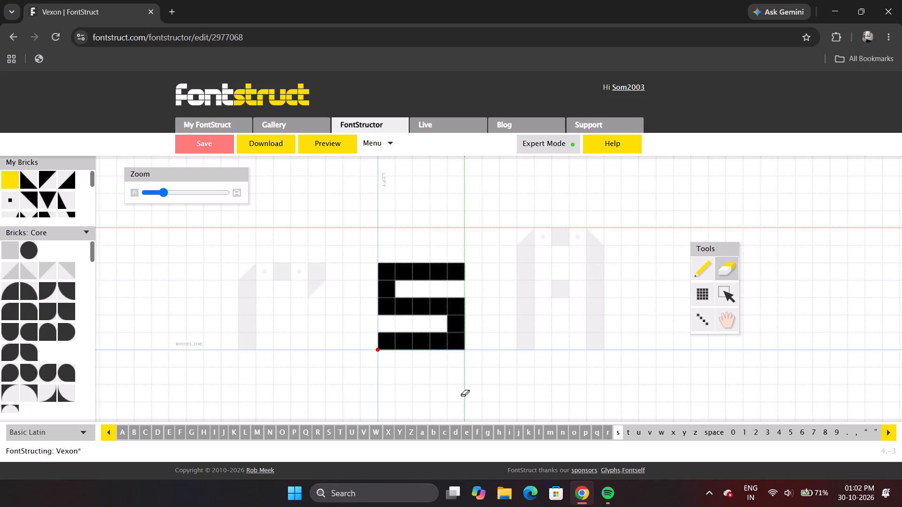
pyautogui.click(462, 395)
# Replace the two upper outer corners of the lowercase s with cut-corner bricks that bevel its outline.
pyautogui.click(36, 177)
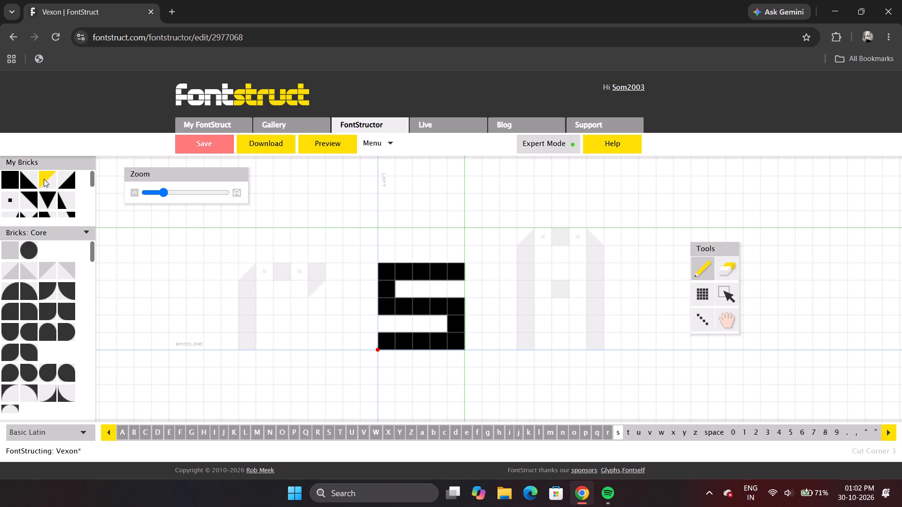
pyautogui.click(29, 175)
pyautogui.click(389, 277)
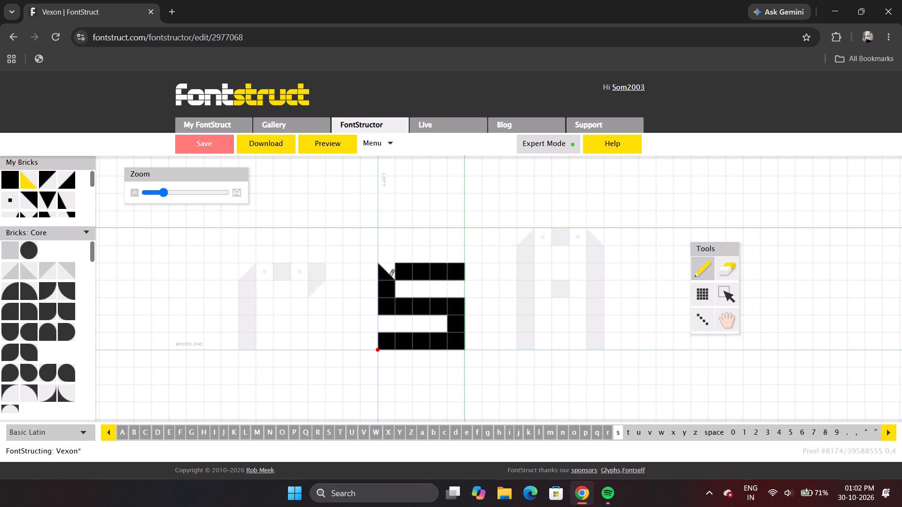
pyautogui.click(389, 277)
pyautogui.click(389, 277)
pyautogui.click(461, 272)
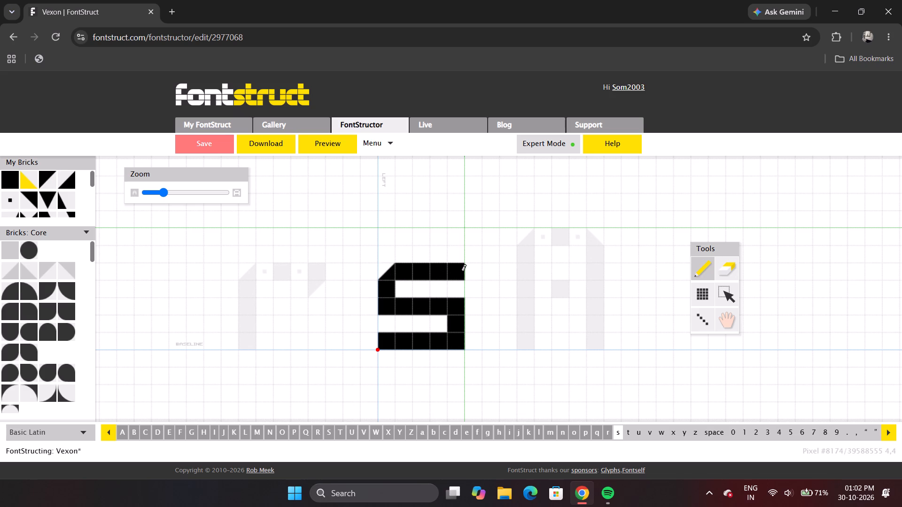
pyautogui.click(461, 272)
pyautogui.press('z')
# Bevel the lowercase s's lower-right corner, the upper-right end of its middle bar and the upper-left end of its bottom bar with cut-corner bricks.
pyautogui.click(455, 341)
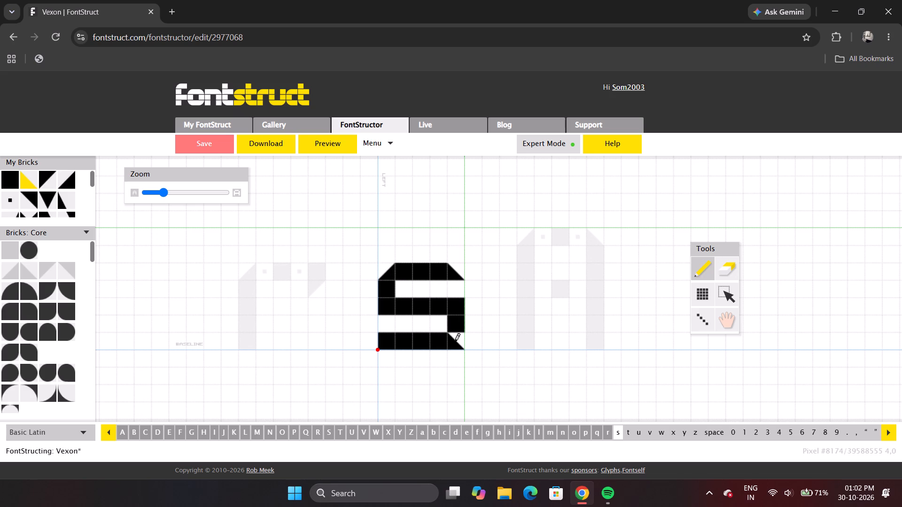
pyautogui.click(455, 341)
pyautogui.click(460, 302)
pyautogui.click(460, 302)
pyautogui.press('z')
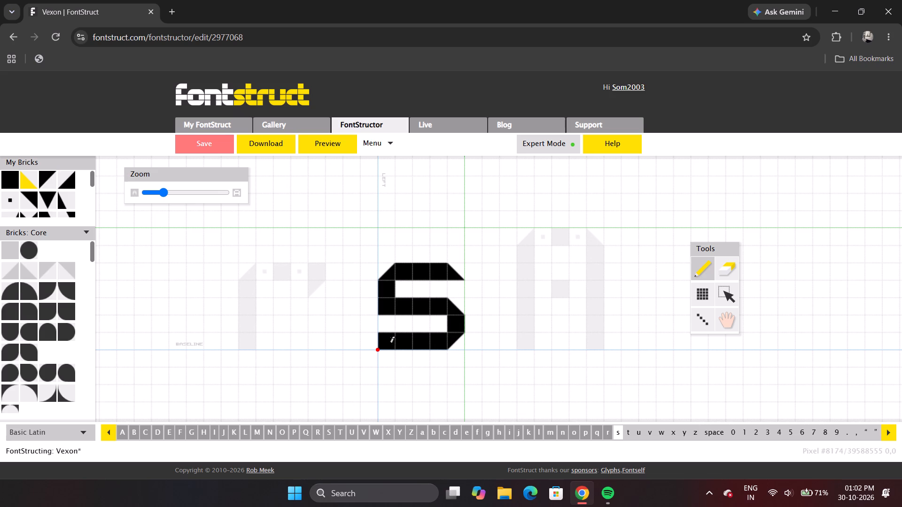
pyautogui.click(386, 345)
pyautogui.click(386, 345)
pyautogui.click(386, 345)
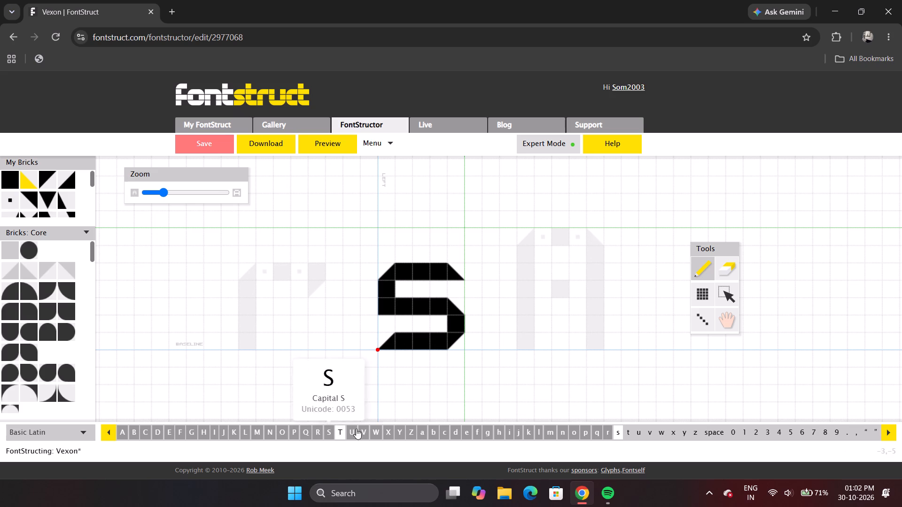
# Return to the lowercase r and replace the foot of its stem with a cut-corner brick beveled at the lower left.
pyautogui.press('Left')
pyautogui.press('Right')
pyautogui.press('Left')
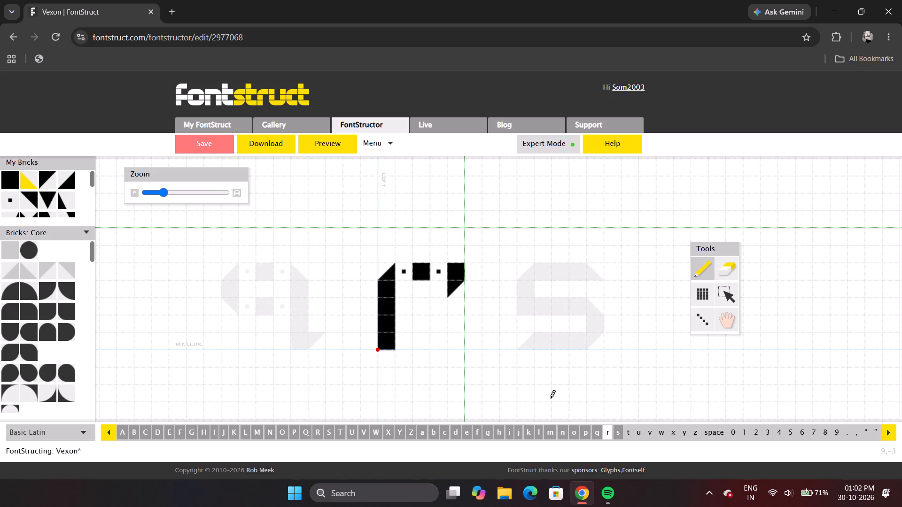
pyautogui.click(384, 346)
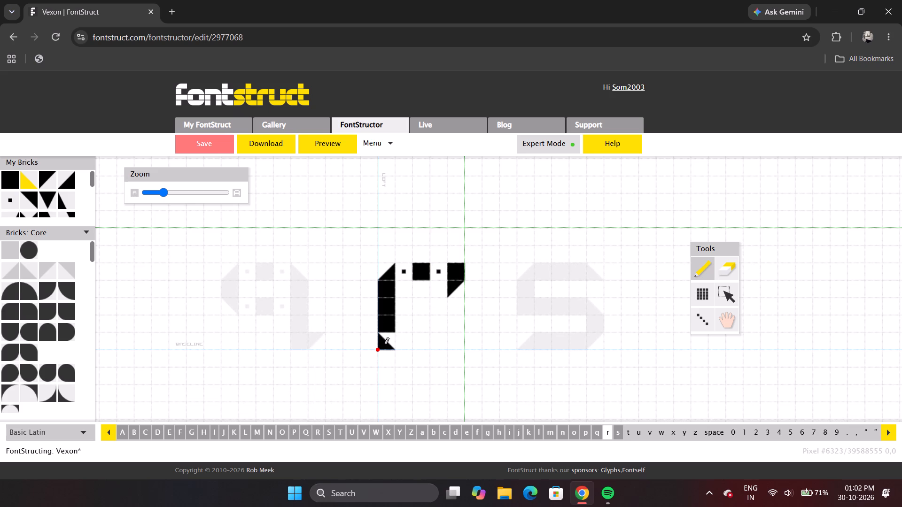
pyautogui.click(384, 346)
pyautogui.click(384, 346)
pyautogui.click(384, 346)
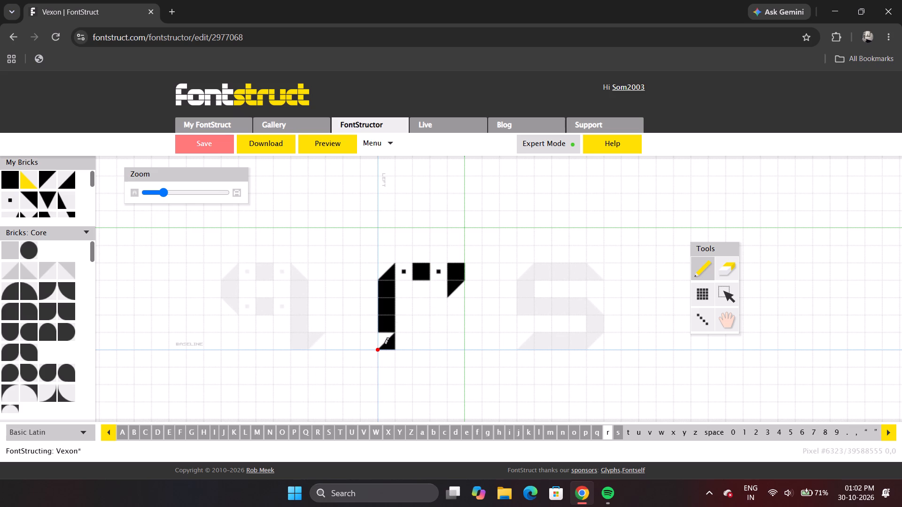
pyautogui.click(384, 346)
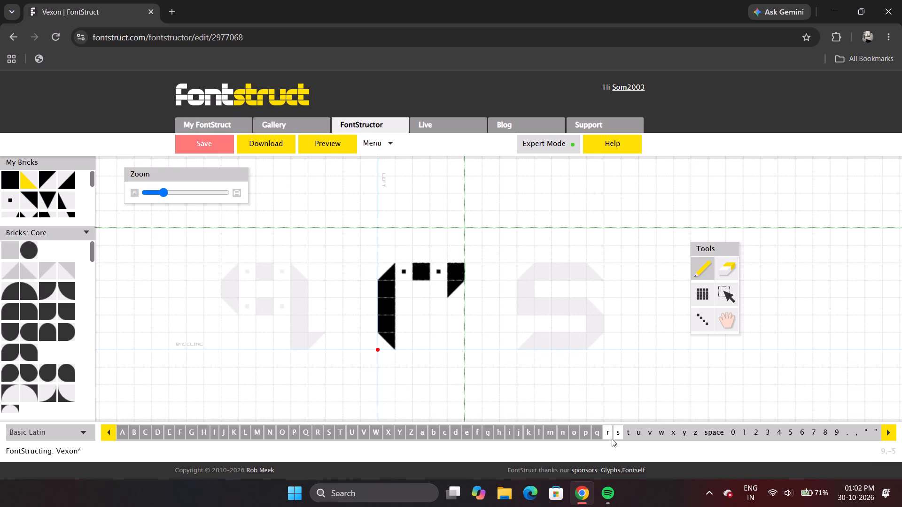
# Preview the letter set to check the revised r and the s, and return to the glyph editor.
pyautogui.click(335, 143)
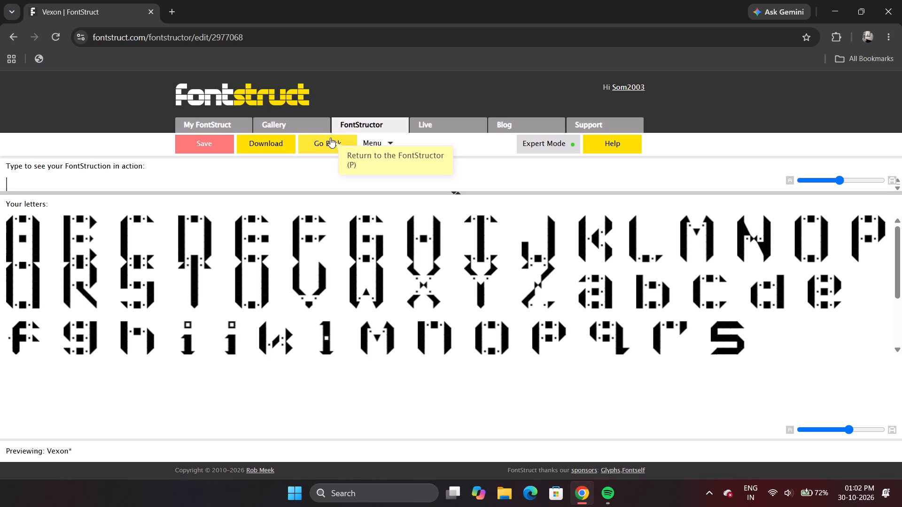
pyautogui.click(330, 138)
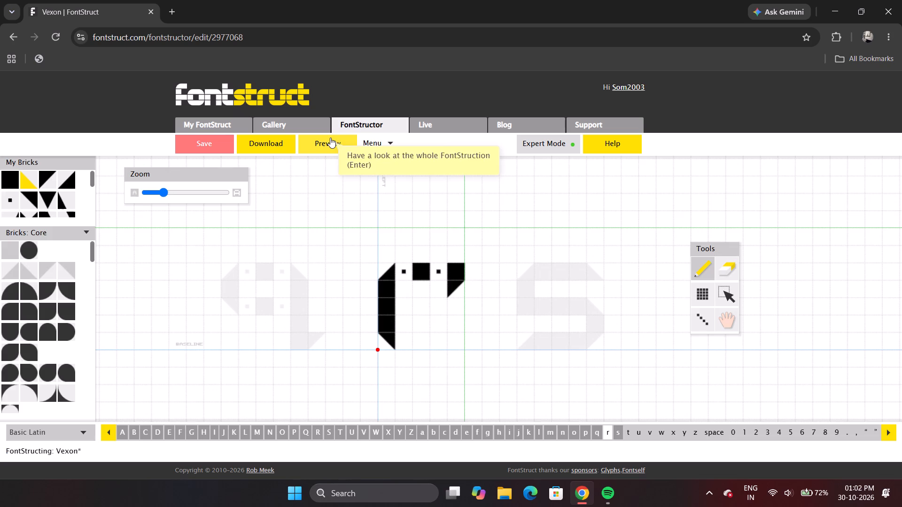
# On the lowercase s, bevel the lower-left corner where the middle bar meets the upper stem with a cut-corner brick.
pyautogui.press('Right')
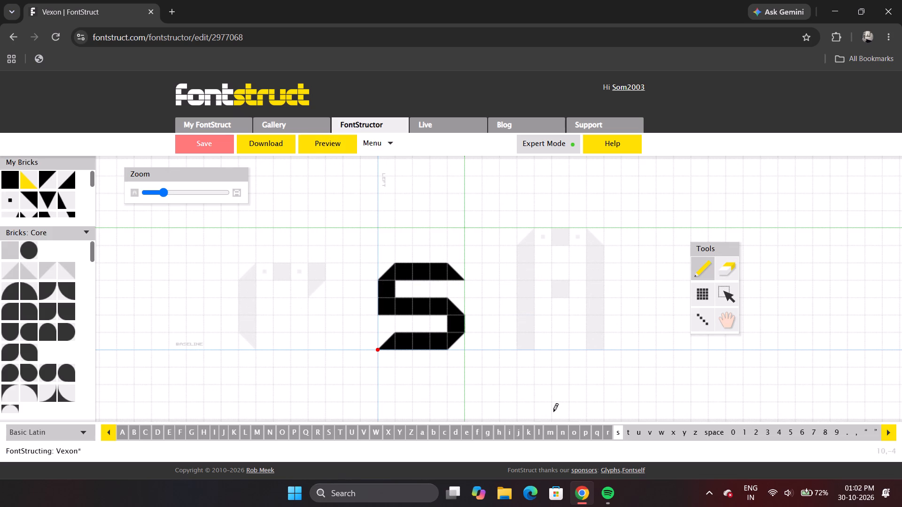
pyautogui.click(384, 310)
pyautogui.click(384, 310)
pyautogui.click(384, 310)
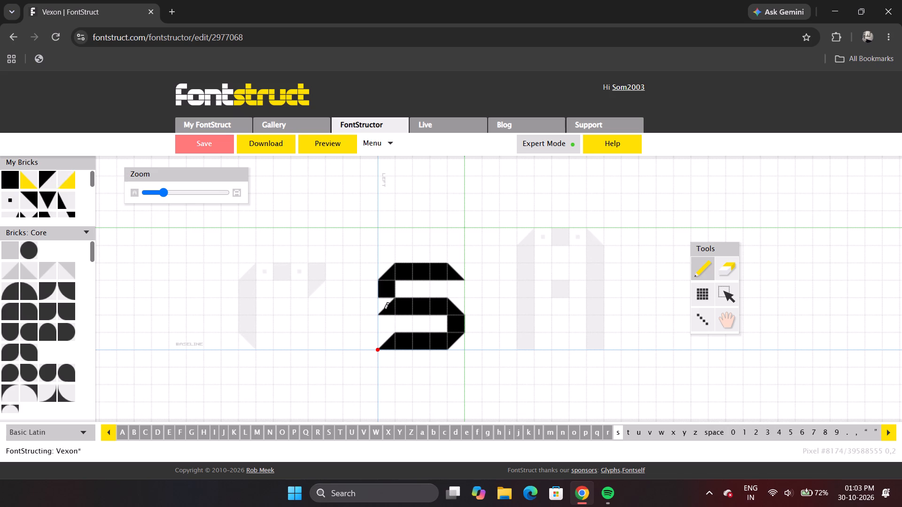
pyautogui.click(384, 310)
pyautogui.click(384, 310)
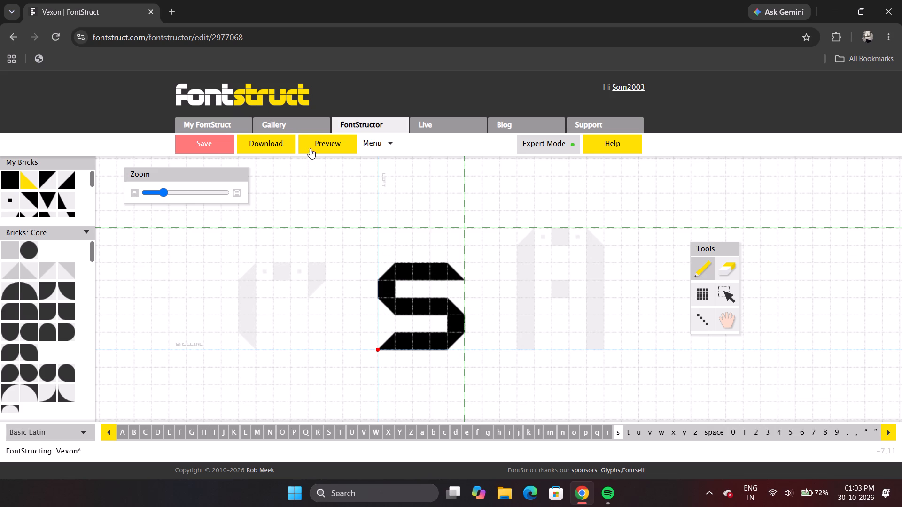
# Replace the second and fourth bricks of all three bars of the lowercase s with small square dot bricks.
pyautogui.click(13, 196)
pyautogui.click(443, 276)
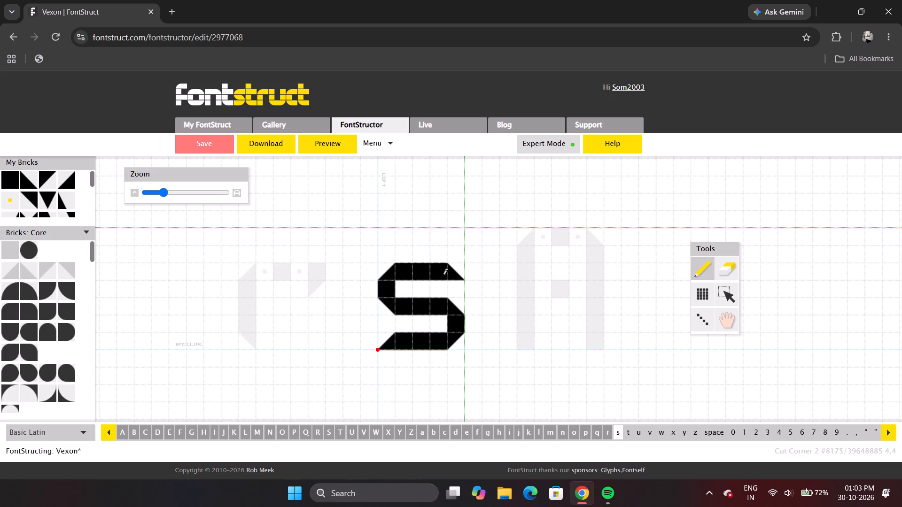
pyautogui.click(440, 309)
pyautogui.click(437, 342)
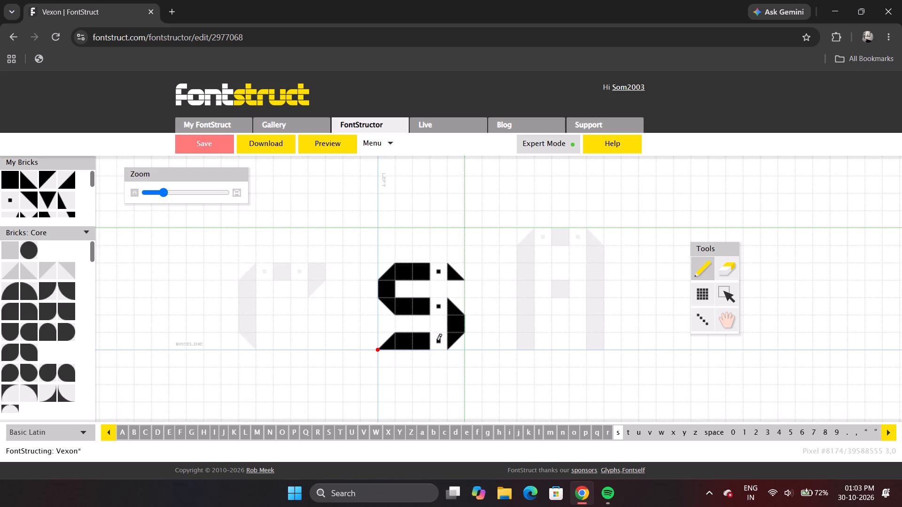
pyautogui.click(404, 342)
pyautogui.click(409, 308)
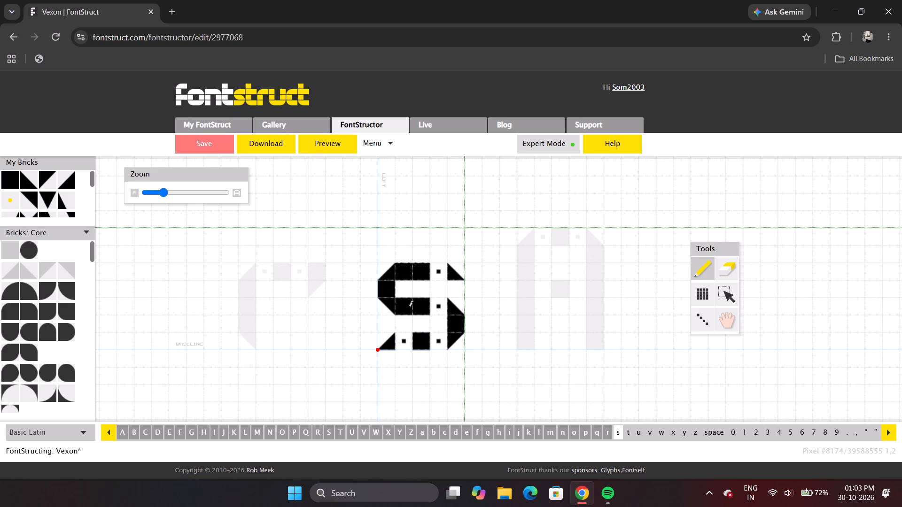
pyautogui.click(407, 276)
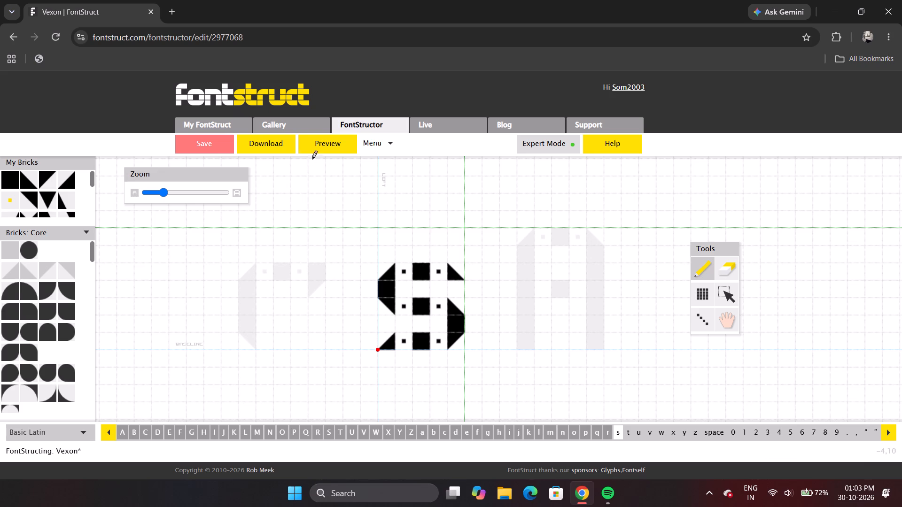
# Preview the letter set to check the dotted lowercase s, and return to the glyph editor.
pyautogui.click(326, 147)
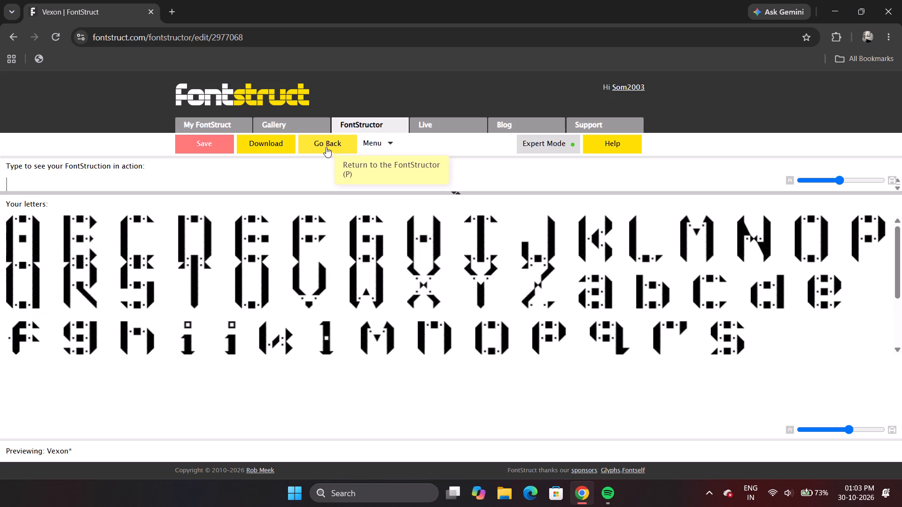
pyautogui.click(326, 147)
# Rotate the cut-corner brick at the bottom-left tip of the lowercase s so its lower-left corner is beveled.
pyautogui.click(385, 345)
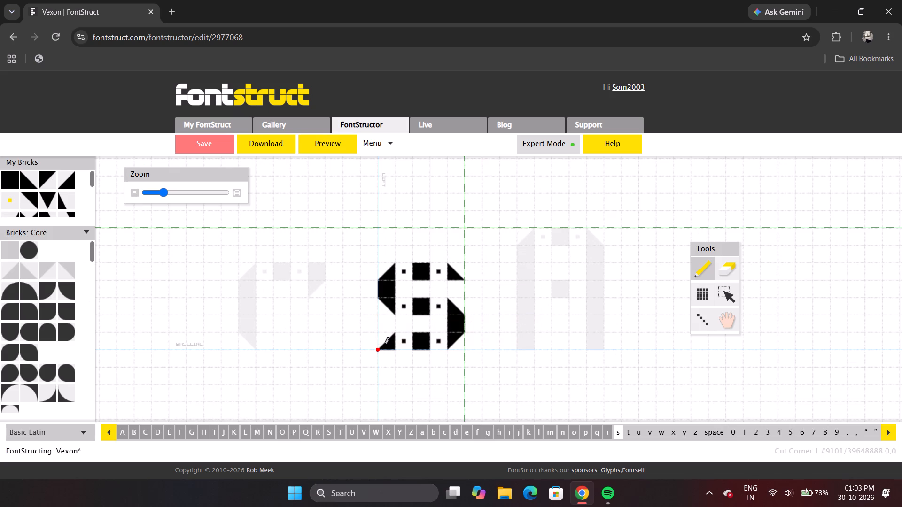
pyautogui.click(385, 345)
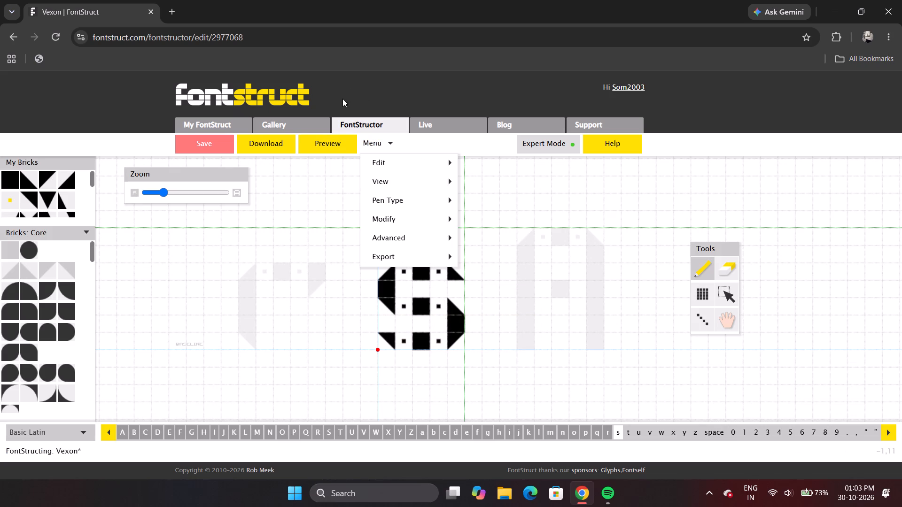
# Preview the letter set again to compare the lowercase s with the capital S, and return to the glyph editor.
pyautogui.click(342, 152)
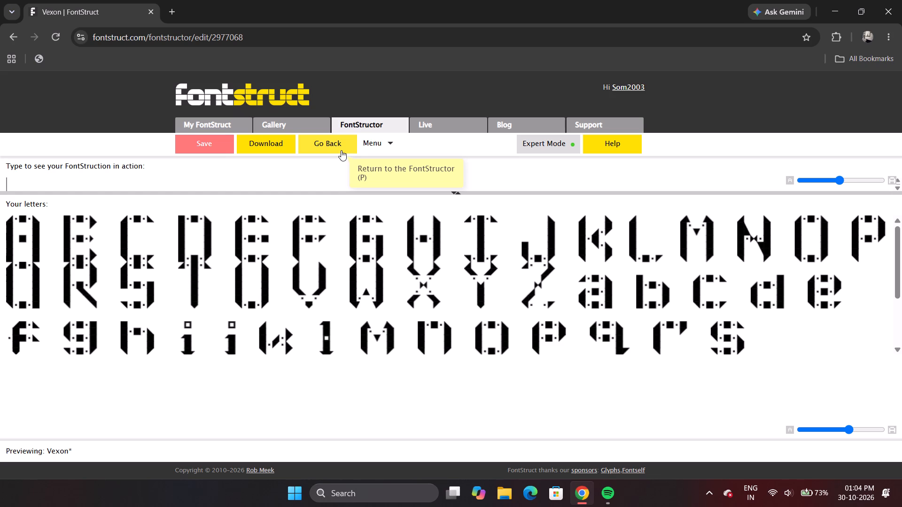
pyautogui.click(341, 150)
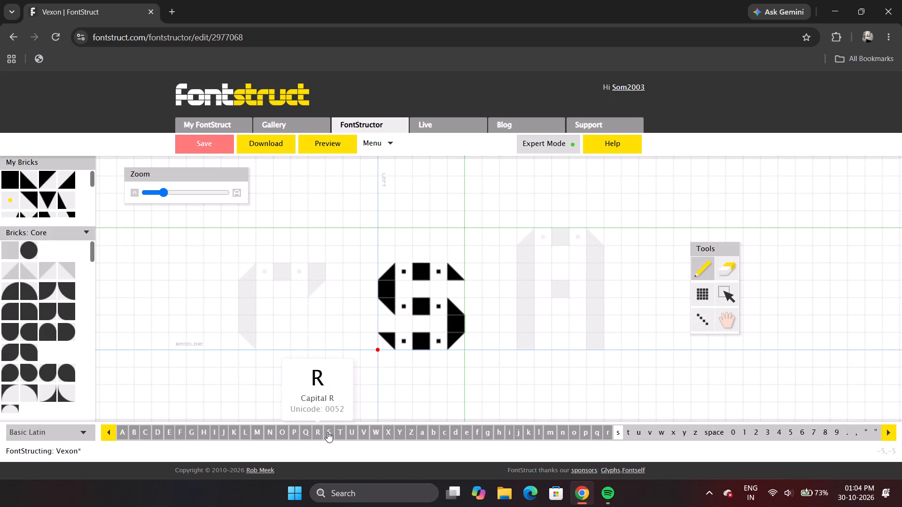
# Open the capital S and bevel the lower-left corner at the left end of its middle bar with a cut-corner brick.
pyautogui.click(328, 434)
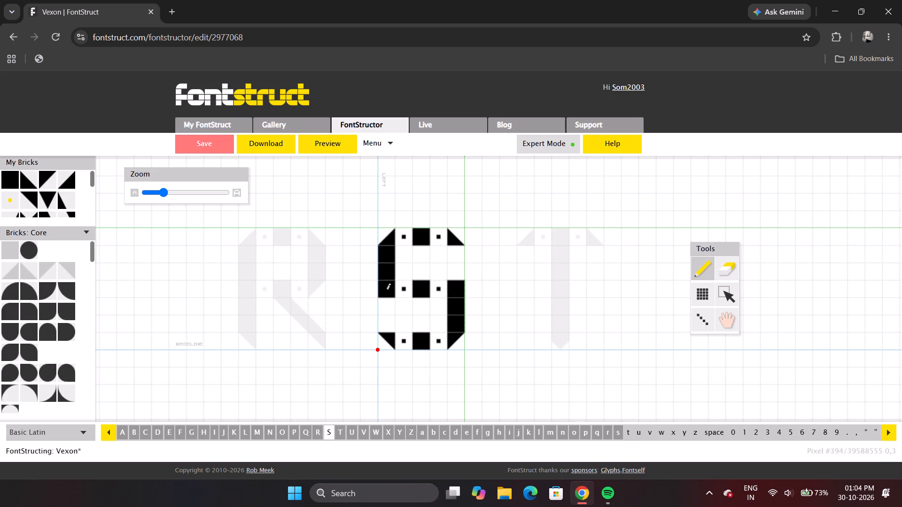
pyautogui.click(386, 291)
pyautogui.click(386, 291)
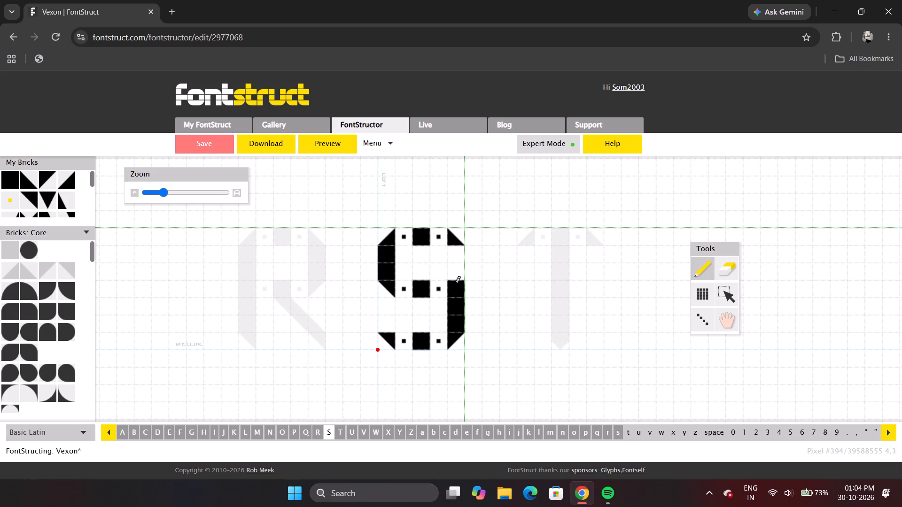
# Cycle the brick at the right end of the capital S's middle bar to a cut corner beveled at the upper right.
pyautogui.click(454, 292)
pyautogui.click(454, 292)
pyautogui.click(454, 292)
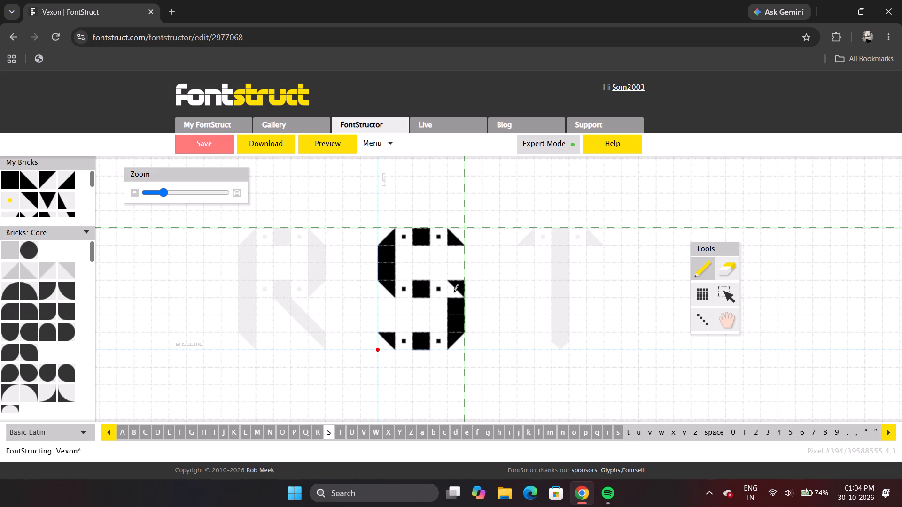
pyautogui.click(454, 292)
pyautogui.click(454, 292)
pyautogui.click(454, 292)
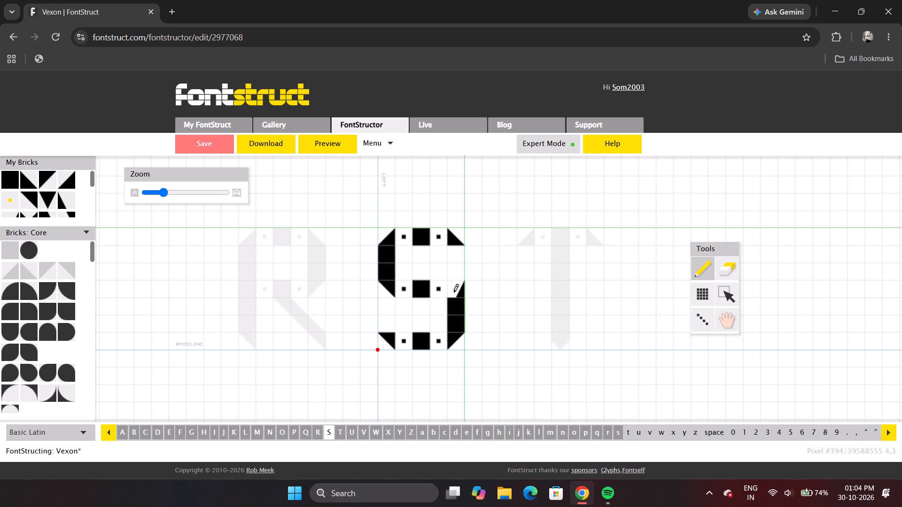
pyautogui.click(454, 292)
pyautogui.click(454, 292)
pyautogui.click(454, 292)
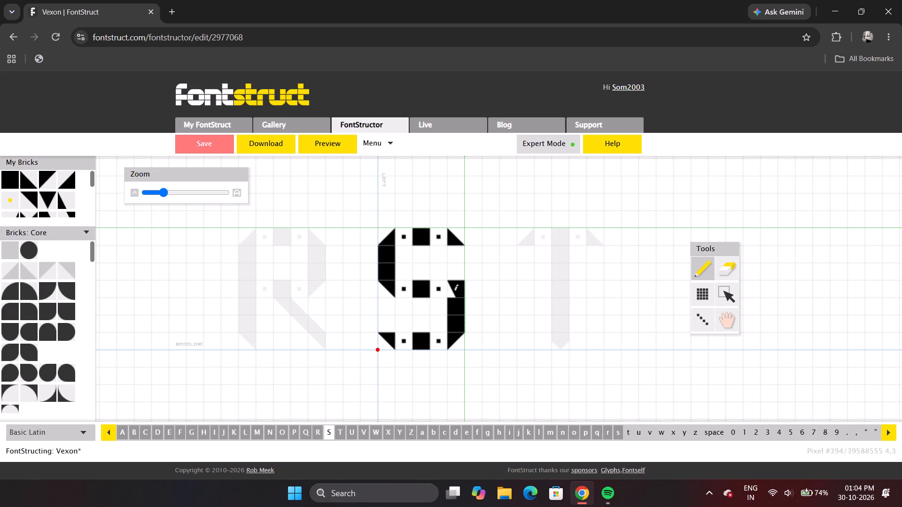
pyautogui.click(454, 292)
pyautogui.click(454, 292)
pyautogui.click(454, 292)
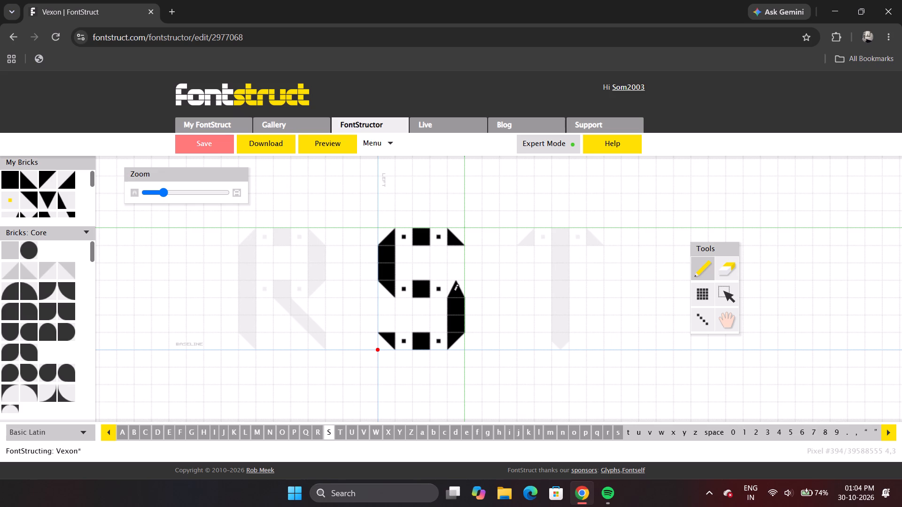
pyautogui.click(454, 292)
pyautogui.click(454, 292)
pyautogui.click(454, 292)
pyautogui.click(454, 292)
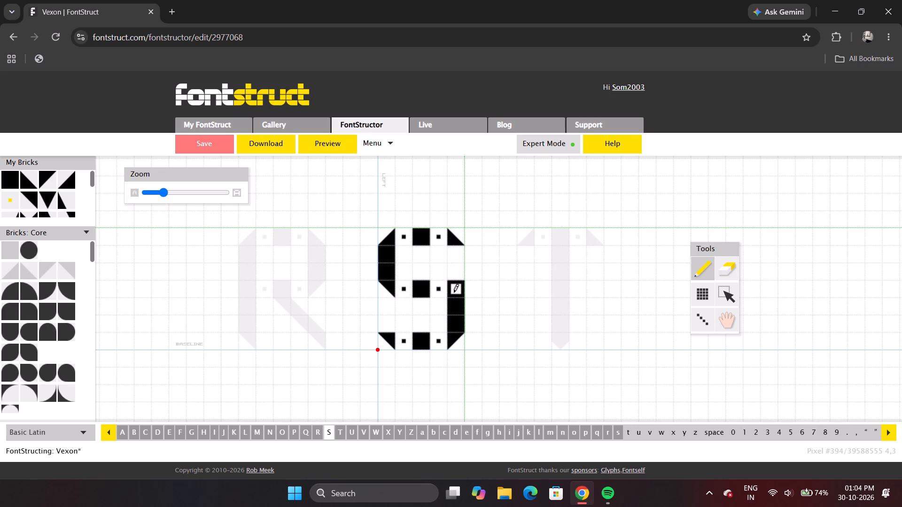
pyautogui.click(454, 292)
pyautogui.doubleClick(454, 292)
pyautogui.click(454, 292)
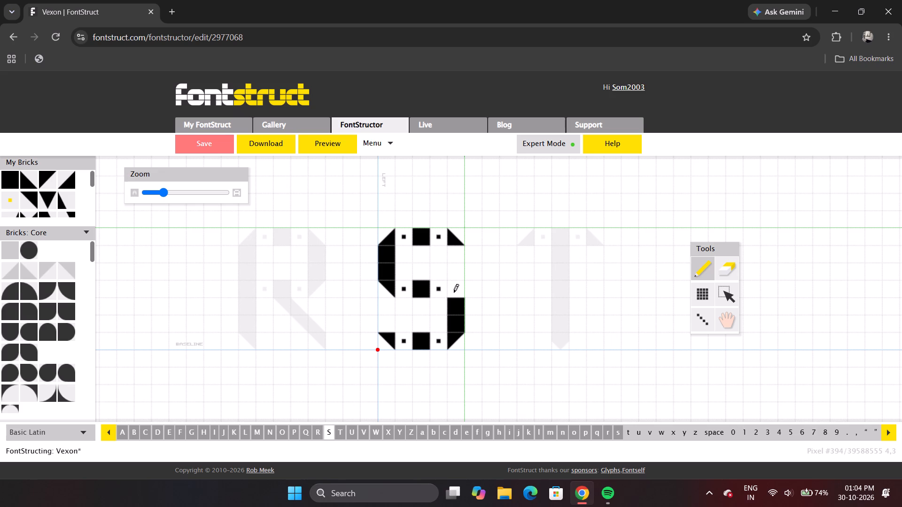
pyautogui.click(454, 292)
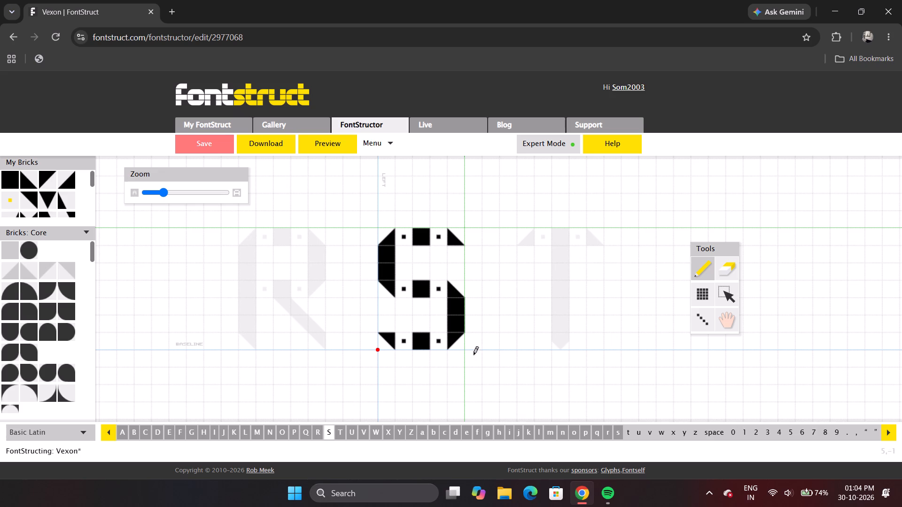
# Compare the lowercase s glyph with the capital S and with the neighbouring lowercase r for shape consistency.
pyautogui.click(618, 431)
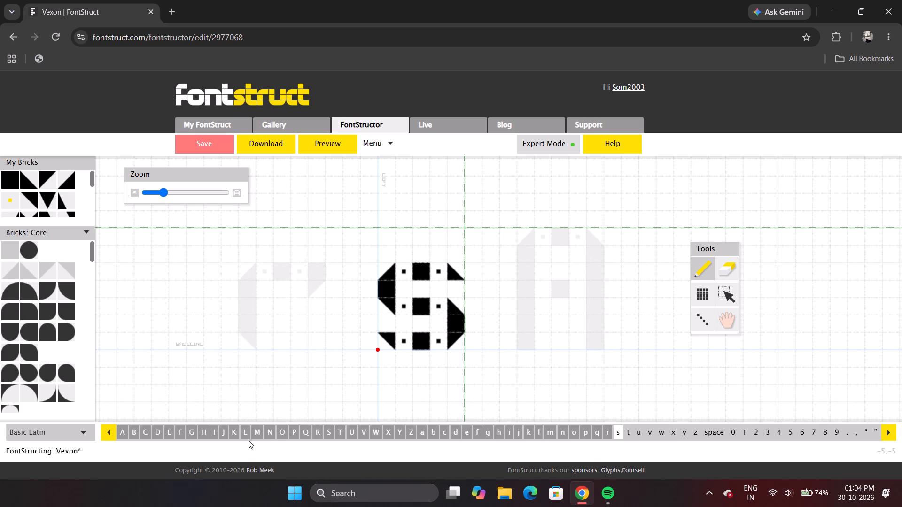
pyautogui.click(331, 433)
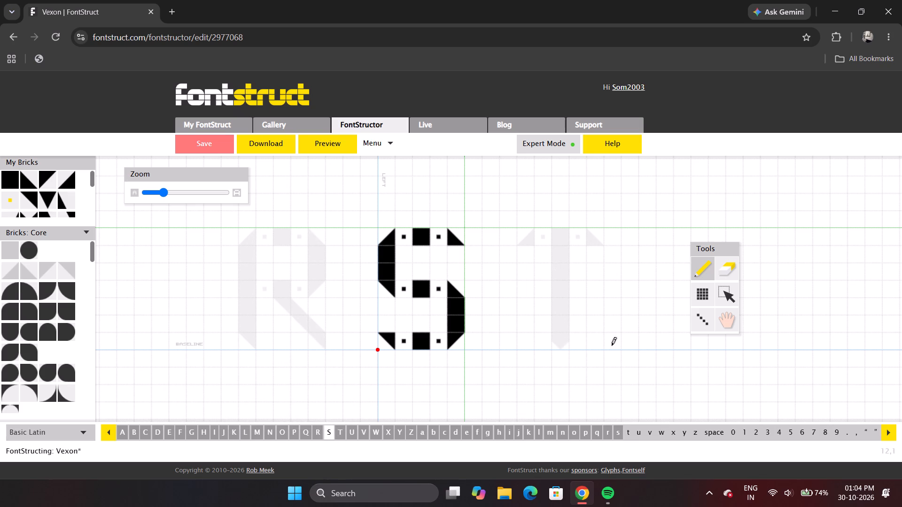
pyautogui.click(617, 434)
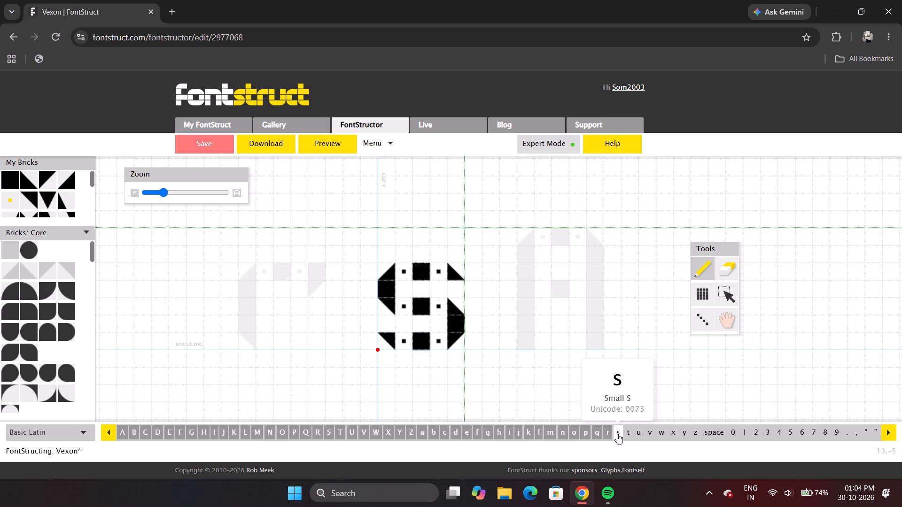
pyautogui.press('Right')
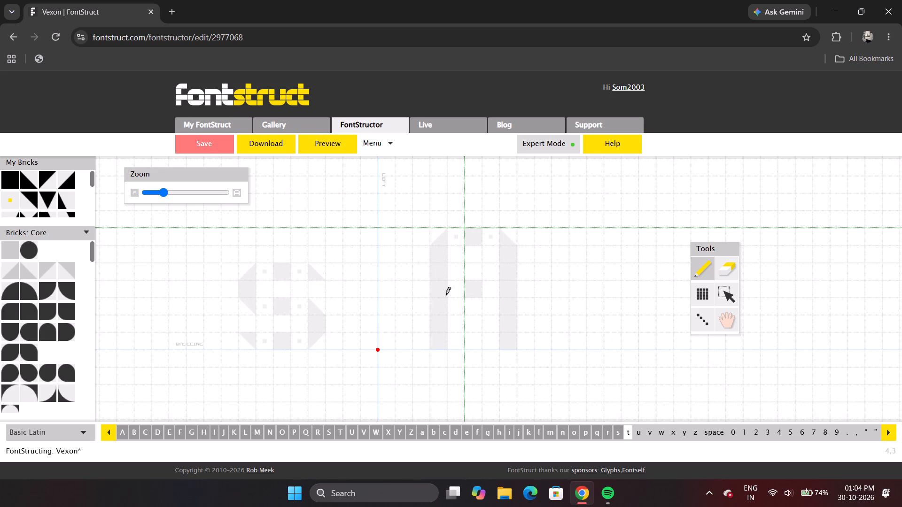
pyautogui.press('Left')
pyautogui.press('Left')
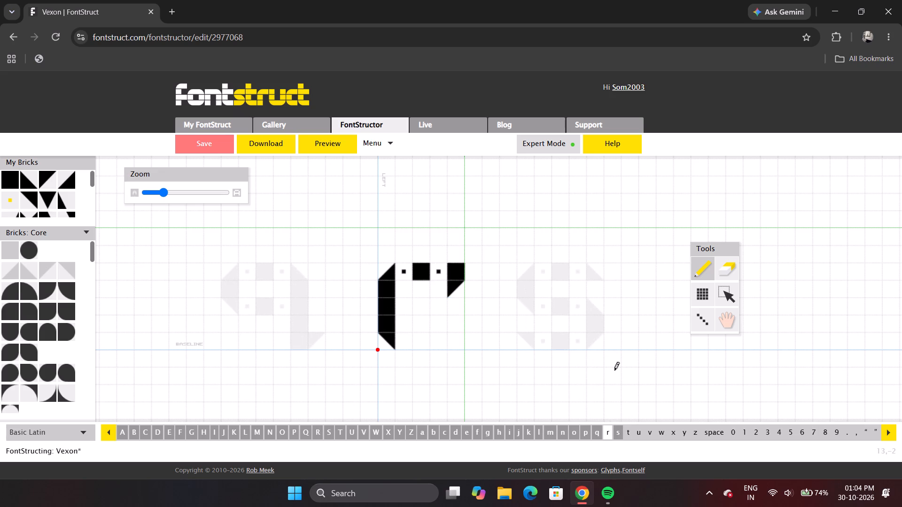
pyautogui.press('Right')
pyautogui.press('Left')
pyautogui.press('Right')
pyautogui.press('Left')
pyautogui.press('Right')
pyautogui.press('Left')
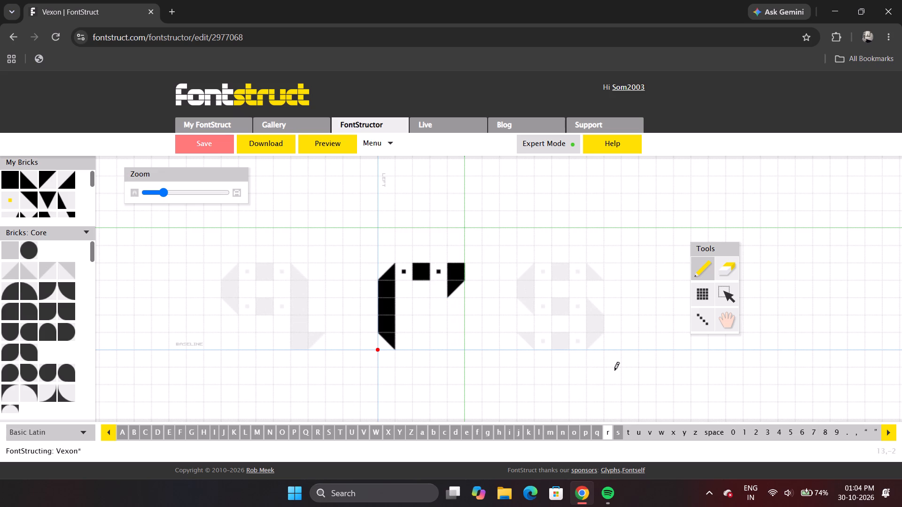
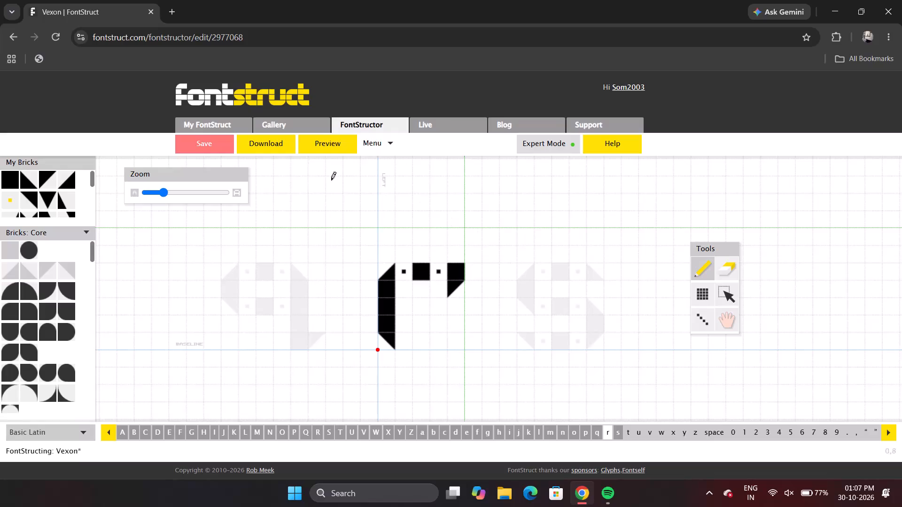
# Save the font, preview the full letter set to check the lowercase glyphs, and return to the glyph editor.
pyautogui.click(204, 141)
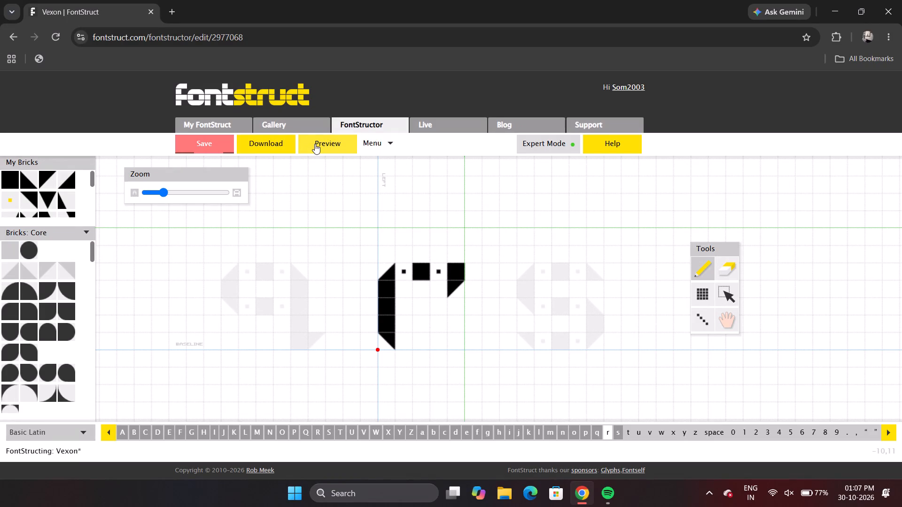
pyautogui.click(315, 144)
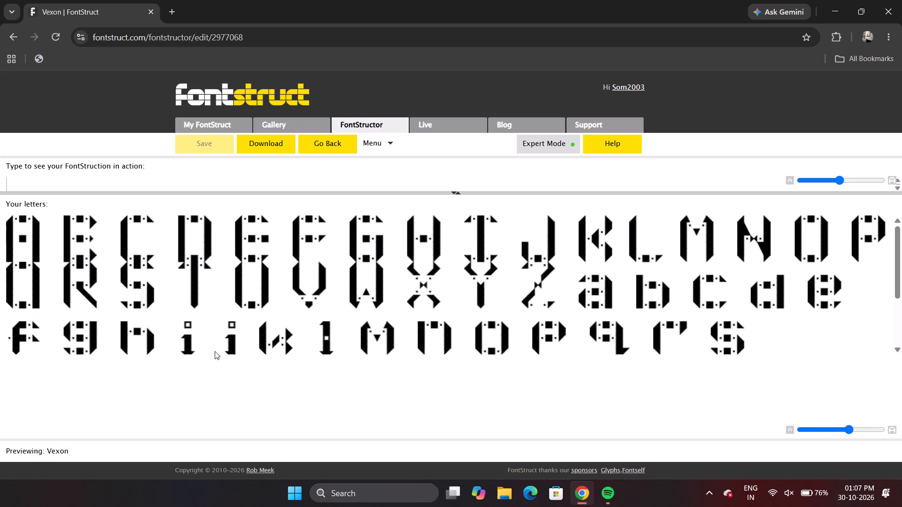
pyautogui.click(311, 138)
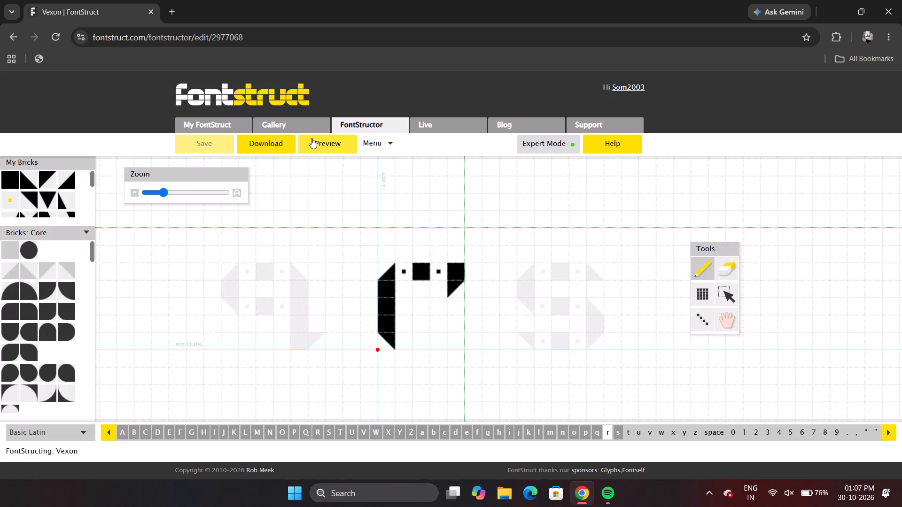
# Open the lowercase g and move everything below its top row down two grid rows to form a descender.
pyautogui.click(520, 432)
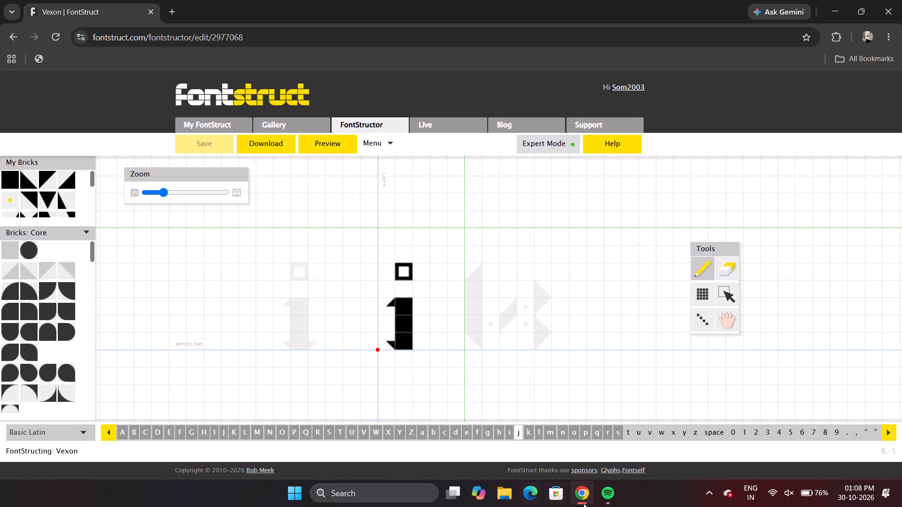
pyautogui.click(486, 430)
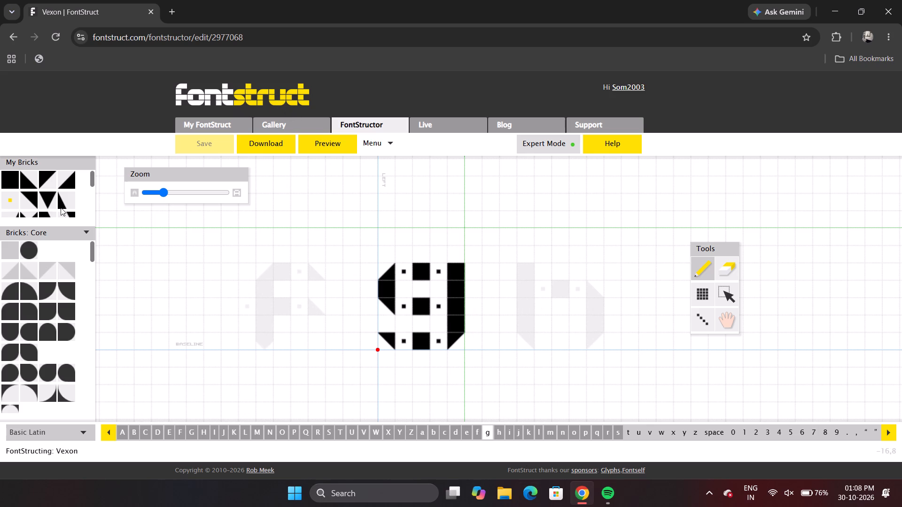
pyautogui.click(724, 297)
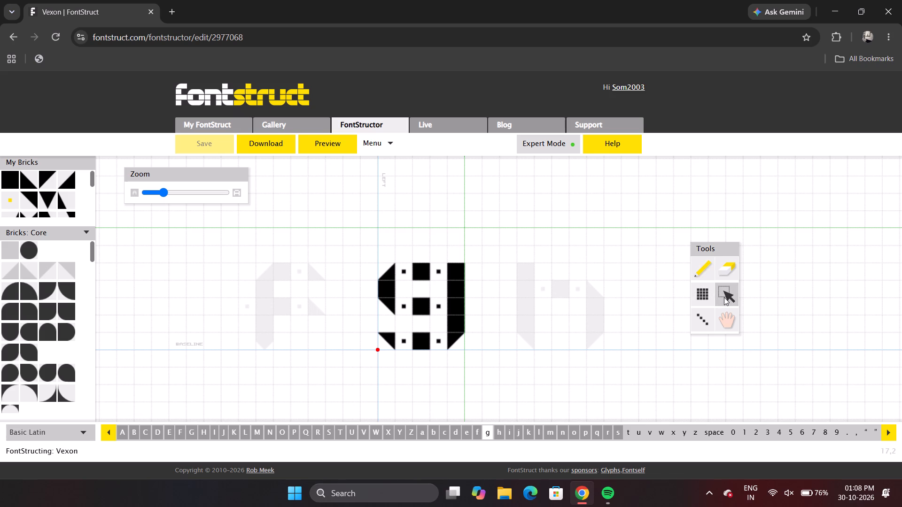
pyautogui.moveTo(371, 285); pyautogui.dragTo(481, 344)
pyautogui.moveTo(452, 310); pyautogui.dragTo(452, 343)
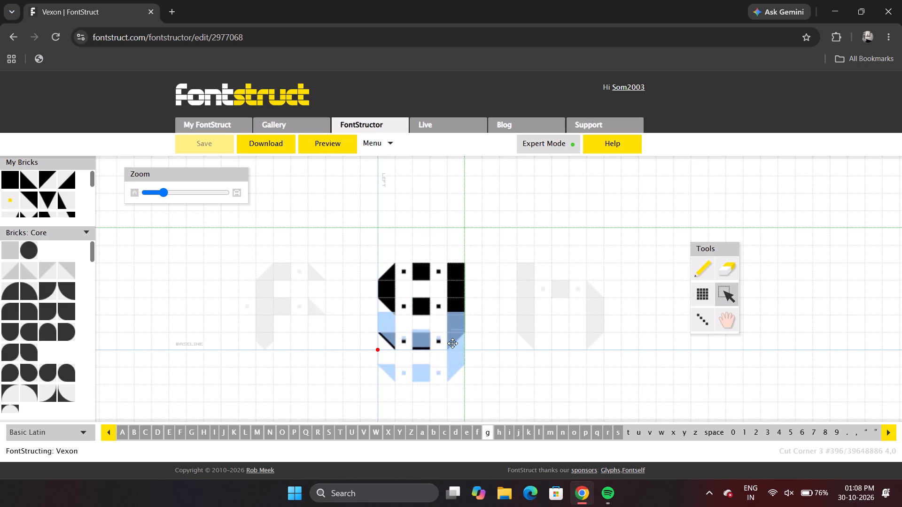
pyautogui.moveTo(452, 343); pyautogui.dragTo(451, 346)
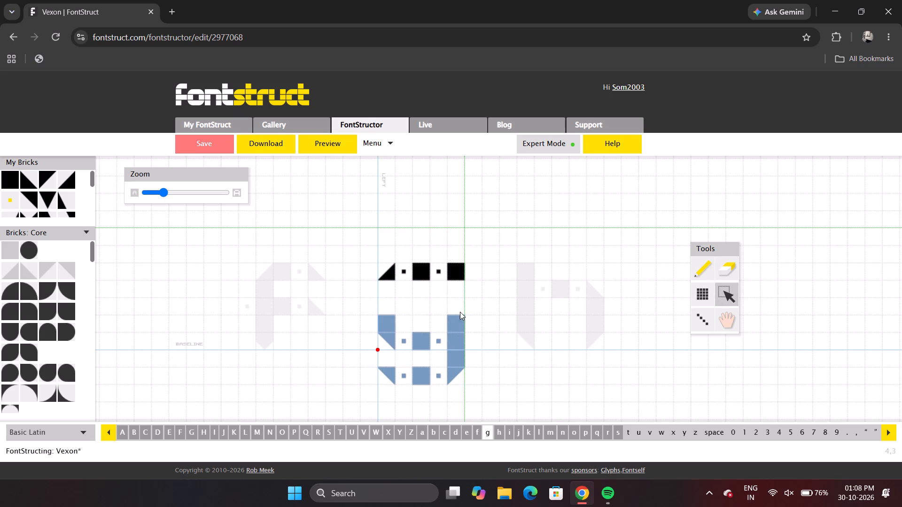
# Fill the two-row gaps in the lowercase g's left and right stems with solid square bricks.
pyautogui.click(8, 238)
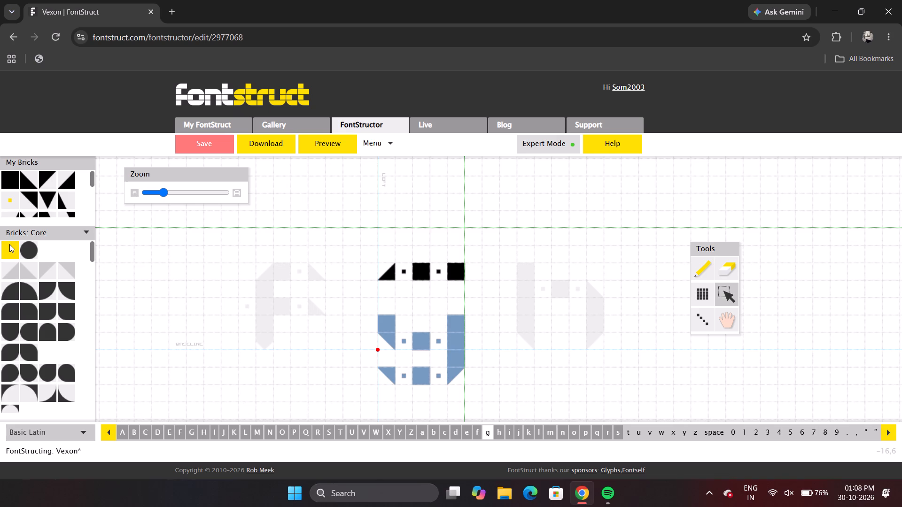
pyautogui.click(9, 244)
pyautogui.click(692, 292)
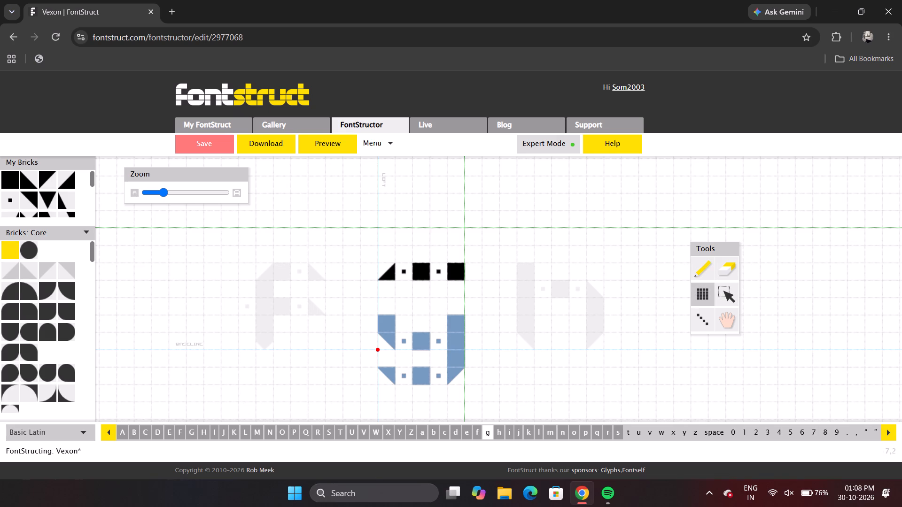
pyautogui.click(389, 290)
pyautogui.click(383, 314)
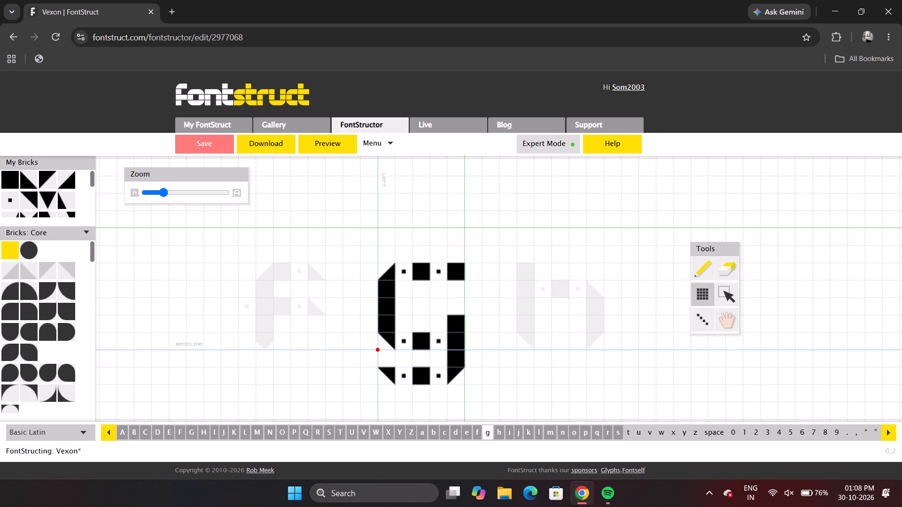
pyautogui.click(456, 290)
pyautogui.click(458, 307)
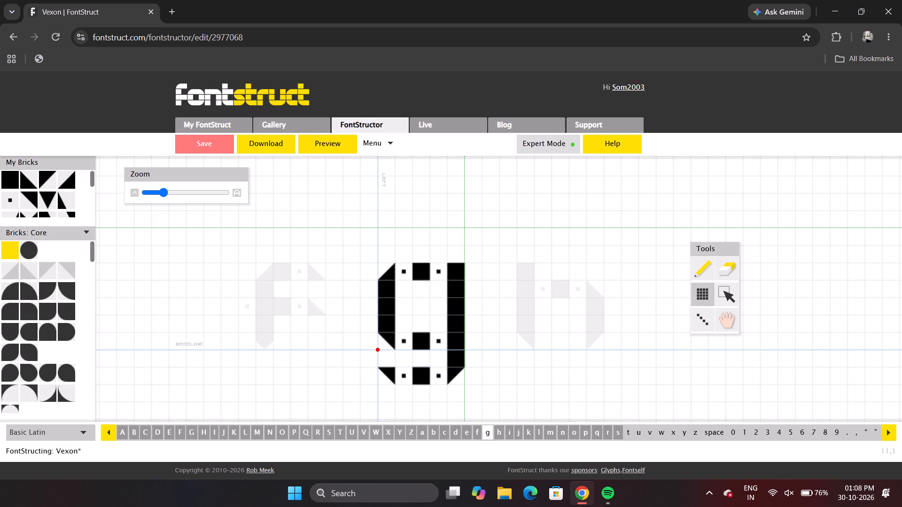
# Preview the letter set with the extended lowercase g, save the font, and return to the glyph editor.
pyautogui.click(337, 141)
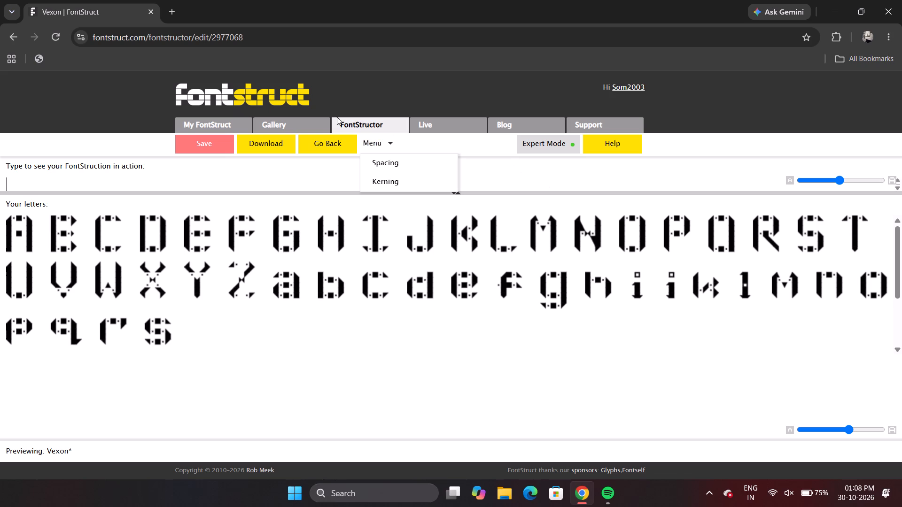
pyautogui.click(187, 136)
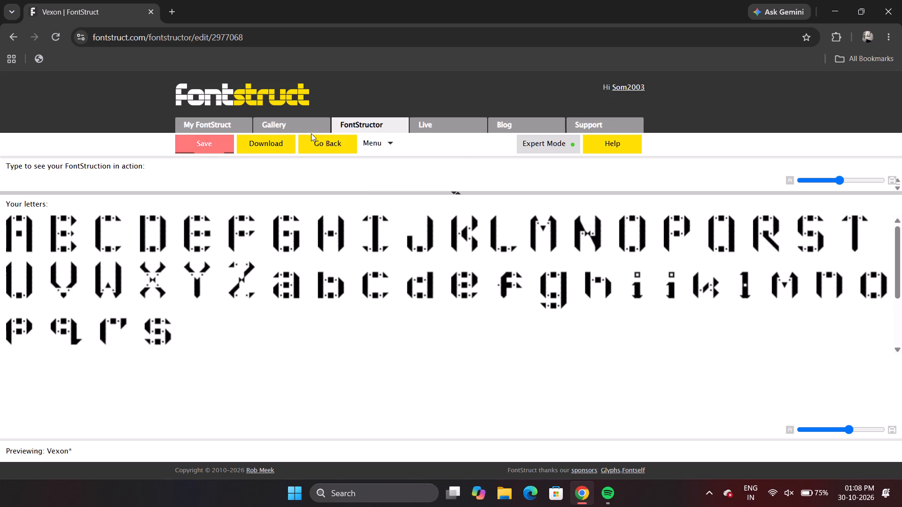
pyautogui.click(319, 142)
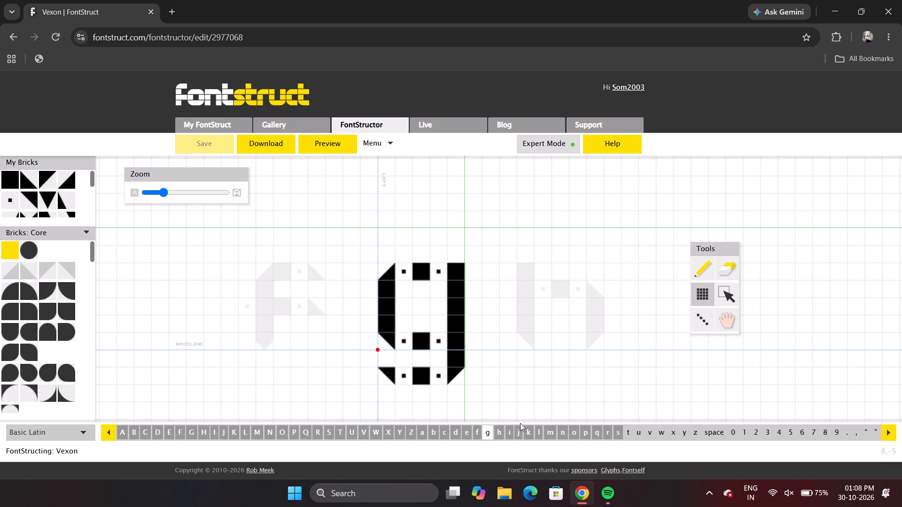
# Open the lowercase j and move the bottom two rows of its stem, including the hook, down two grid rows.
pyautogui.click(517, 427)
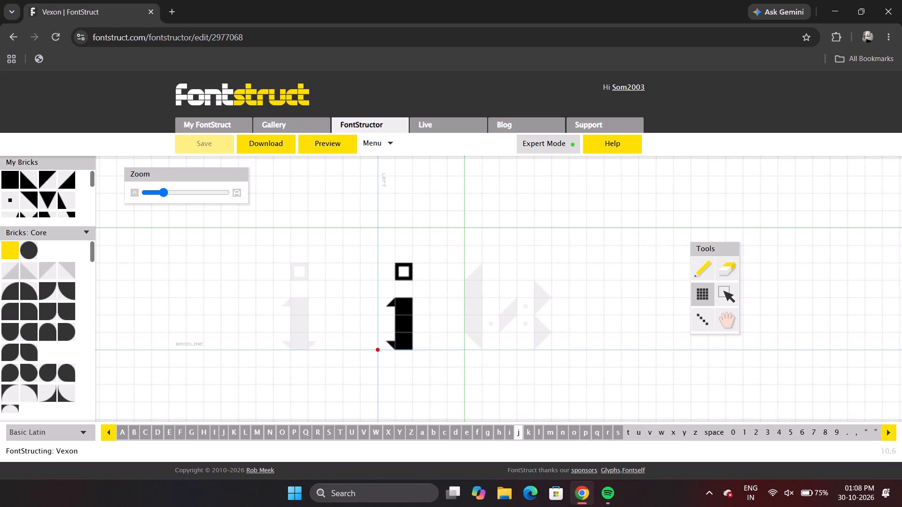
pyautogui.click(719, 299)
pyautogui.moveTo(377, 326); pyautogui.dragTo(434, 363)
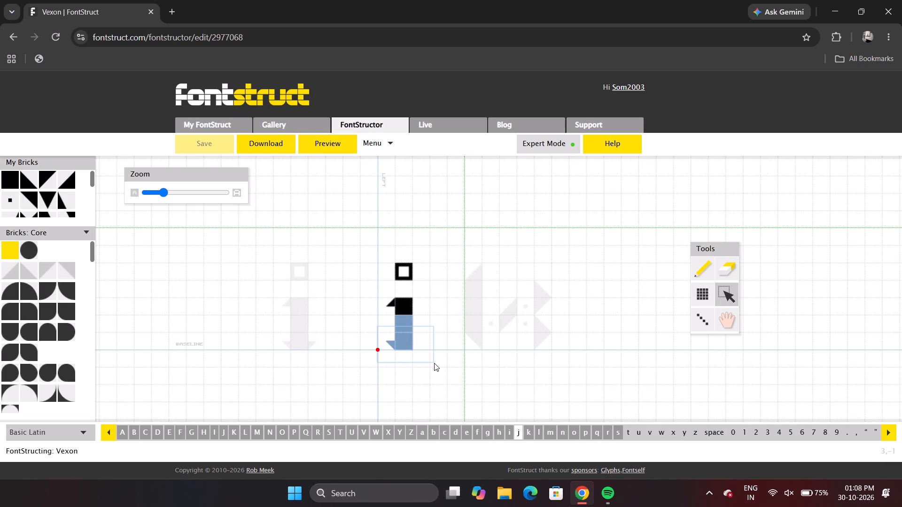
pyautogui.moveTo(434, 363); pyautogui.dragTo(433, 363)
pyautogui.moveTo(401, 336); pyautogui.dragTo(402, 371)
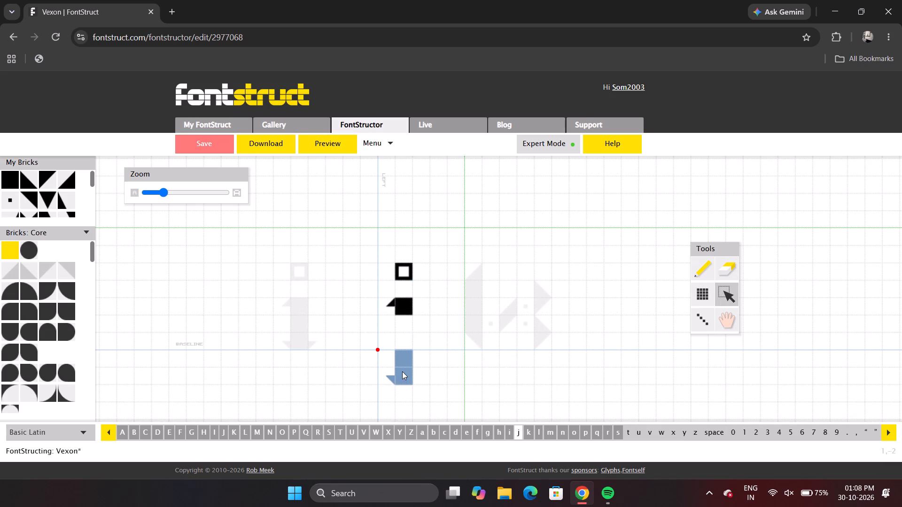
# Fill the two-row gap in the lowercase j's stem with solid square bricks, undoing any misplaced brick.
pyautogui.click(11, 255)
pyautogui.click(698, 298)
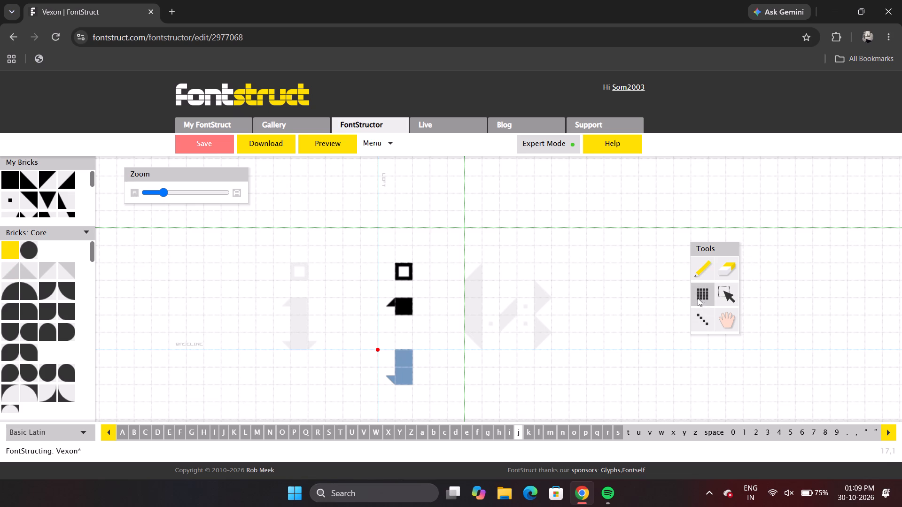
pyautogui.click(415, 321)
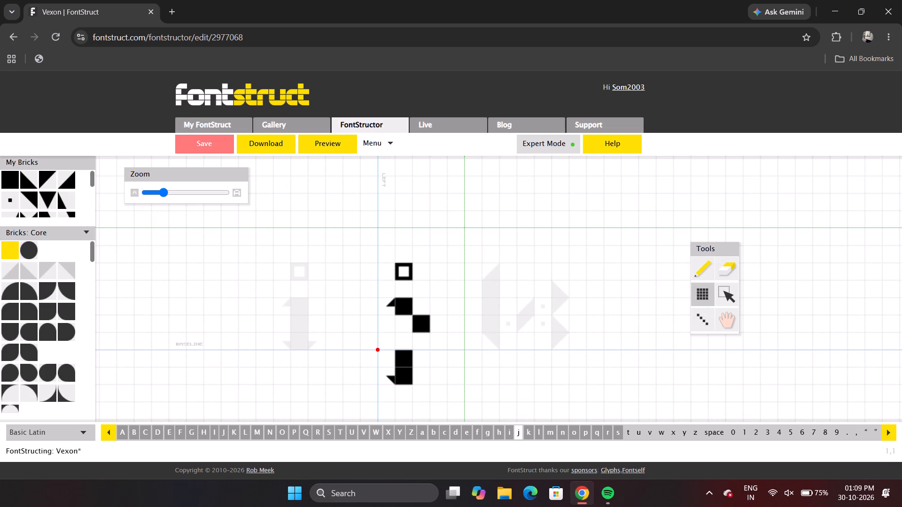
pyautogui.press('z')
pyautogui.click(408, 330)
pyautogui.click(405, 343)
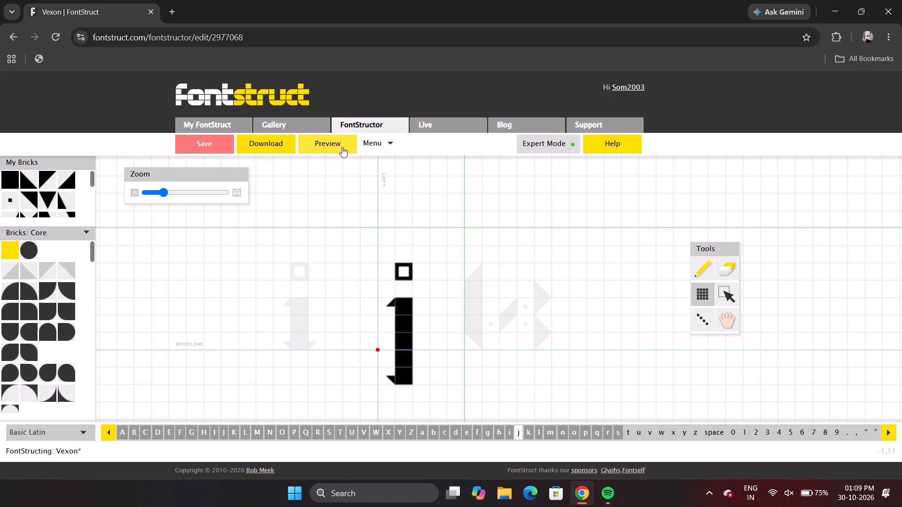
# Save the font and preview the letter set to check the lowercase j's descender.
pyautogui.click(216, 134)
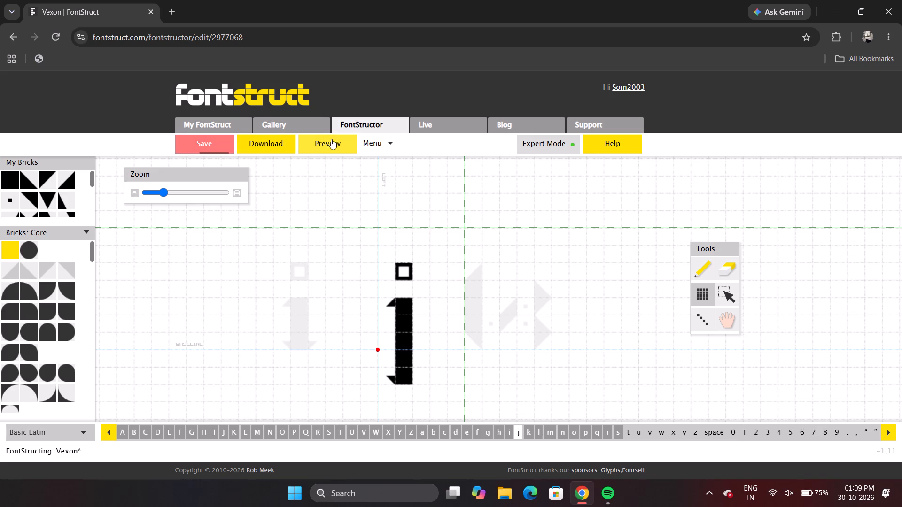
pyautogui.click(325, 137)
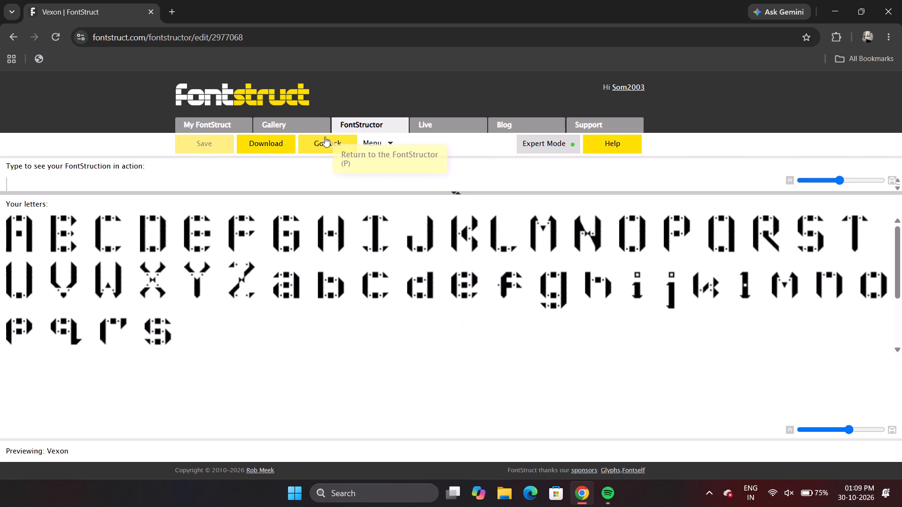
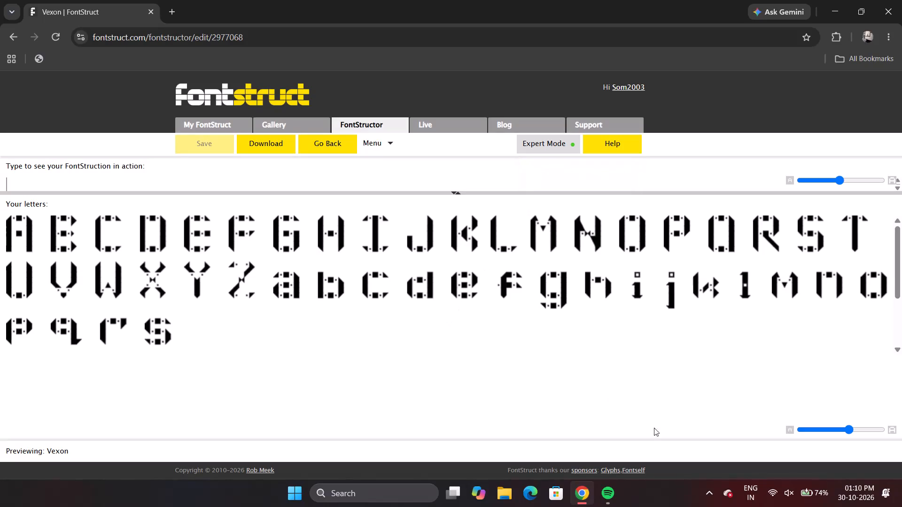
# Move the top two brick rows of the lowercase g down one grid row and check it in the letter set preview.
pyautogui.click(319, 142)
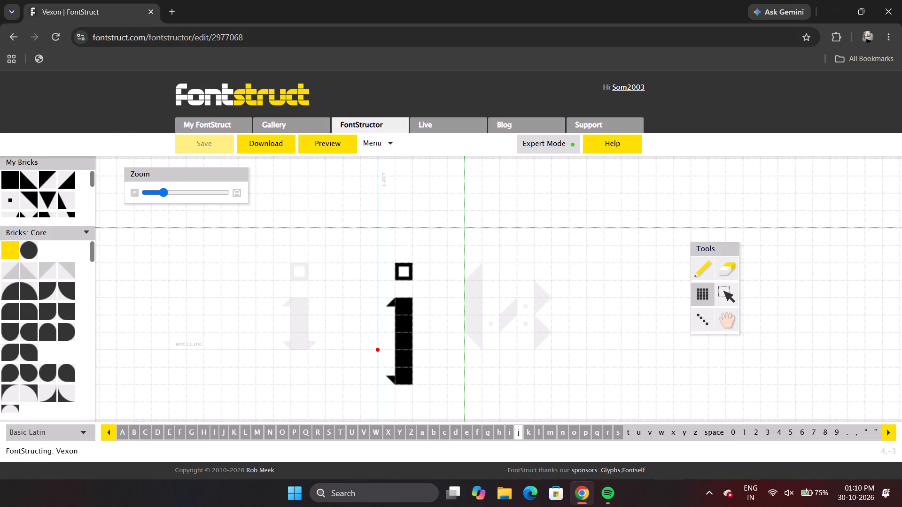
pyautogui.click(487, 438)
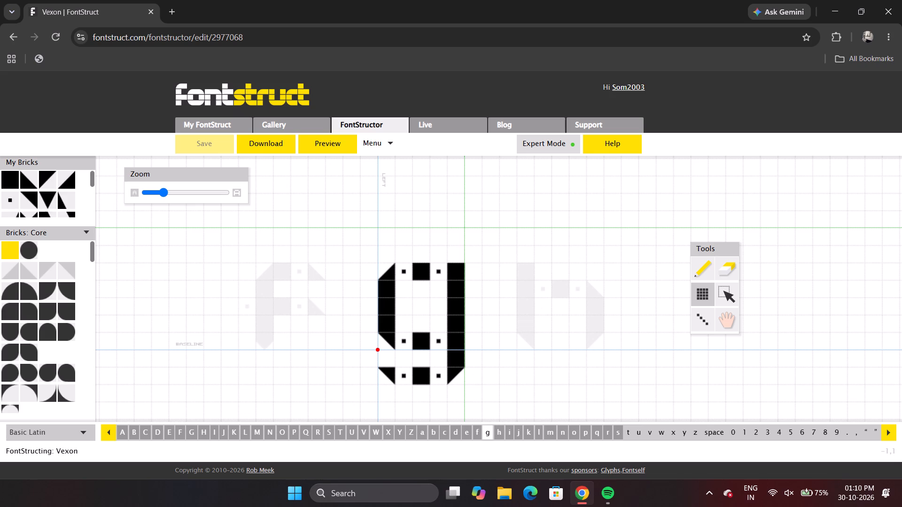
pyautogui.click(729, 290)
pyautogui.moveTo(383, 258); pyautogui.dragTo(435, 274)
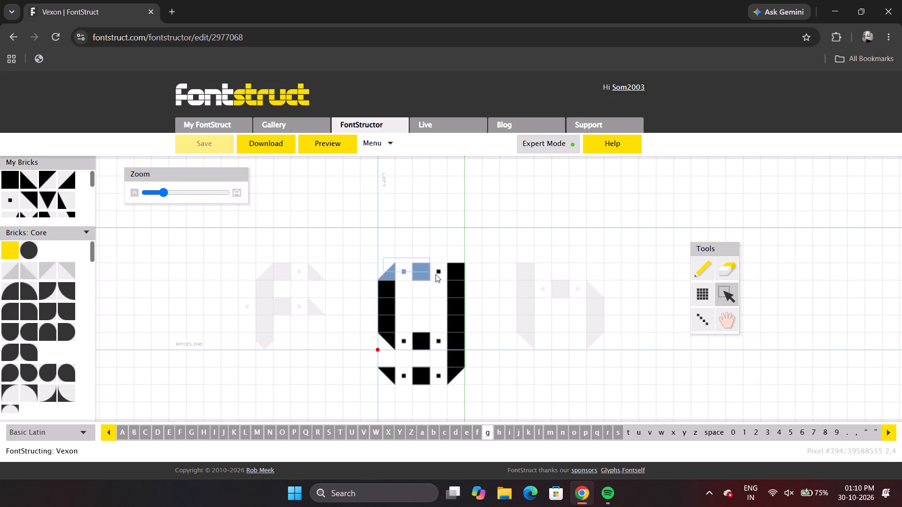
pyautogui.moveTo(435, 274); pyautogui.dragTo(457, 291)
pyautogui.moveTo(457, 291); pyautogui.dragTo(459, 304)
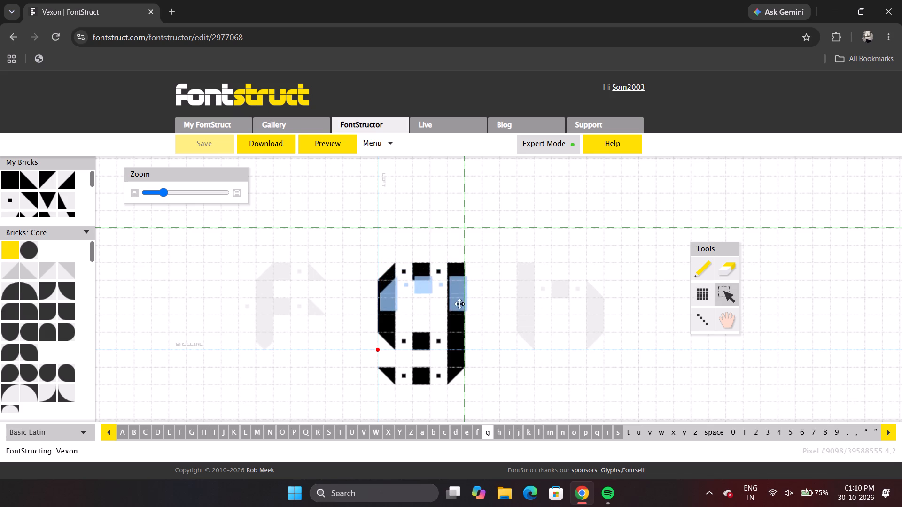
pyautogui.moveTo(459, 304); pyautogui.dragTo(458, 307)
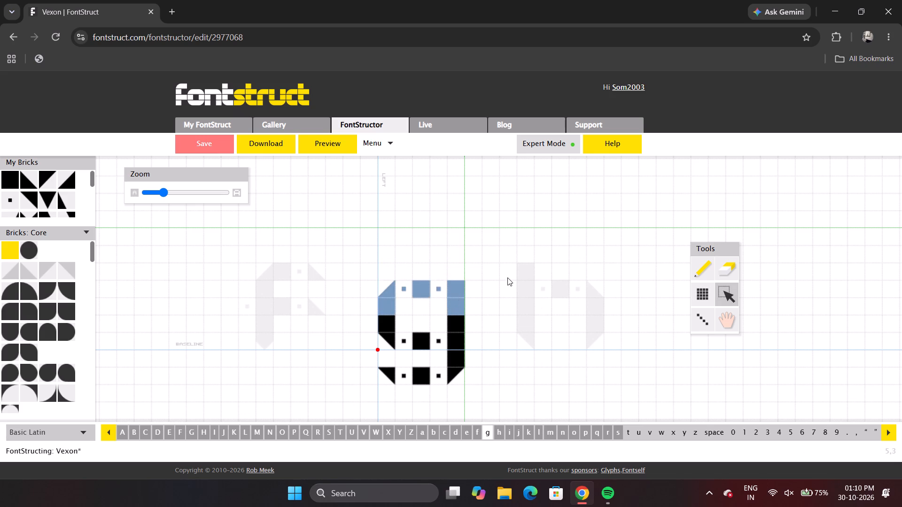
pyautogui.click(507, 277)
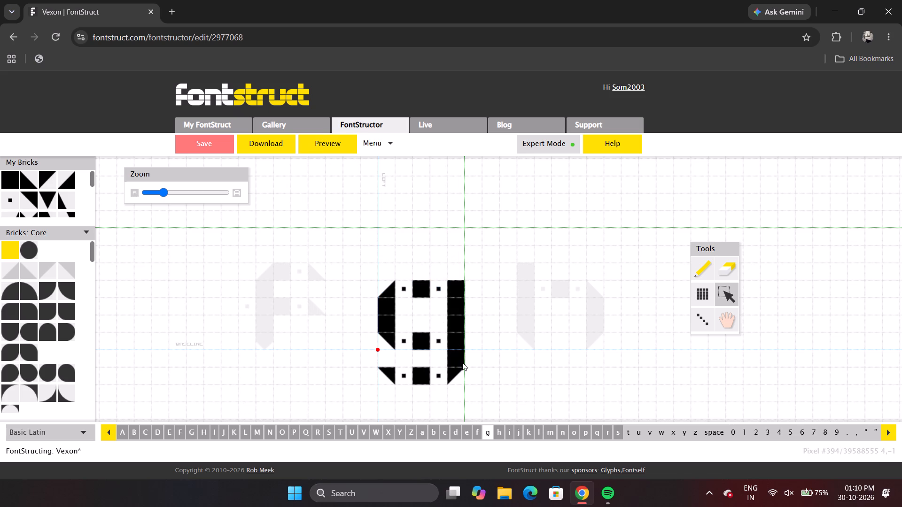
pyautogui.click(325, 145)
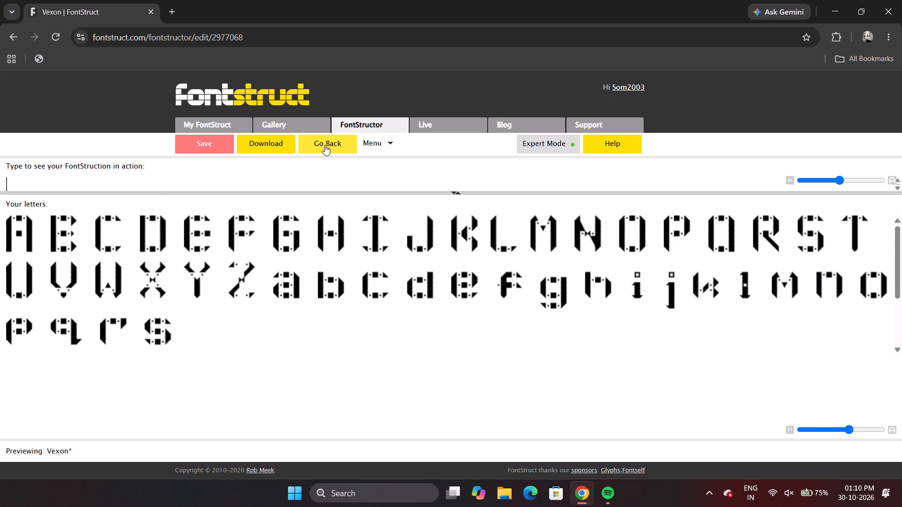
pyautogui.click(336, 143)
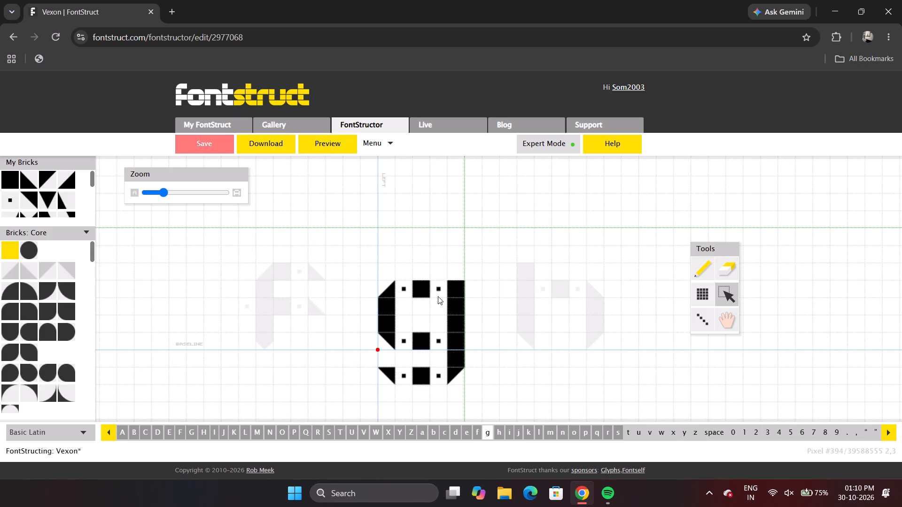
# Shorten the lowercase g's bowl further by moving its top two rows down one more grid row, and preview the letter set.
pyautogui.moveTo(383, 270); pyautogui.dragTo(461, 320)
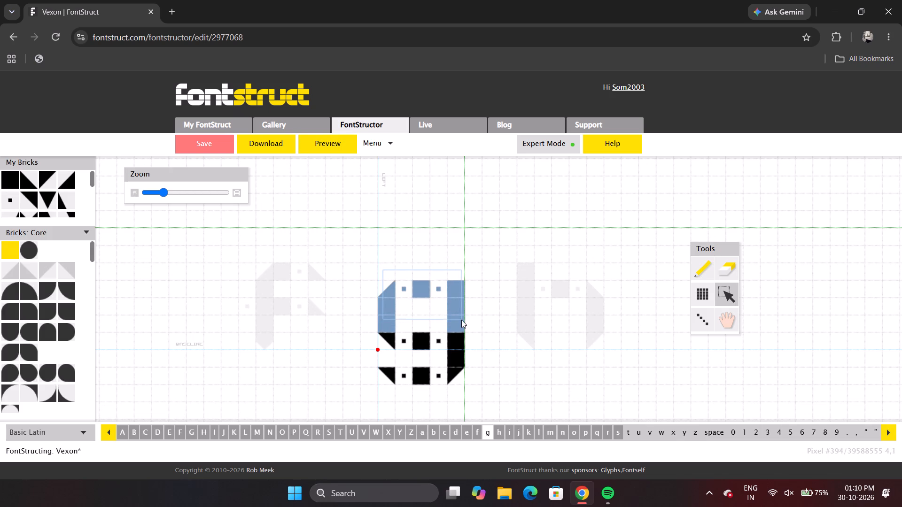
pyautogui.moveTo(461, 320); pyautogui.dragTo(460, 313)
pyautogui.moveTo(460, 313); pyautogui.dragTo(461, 324)
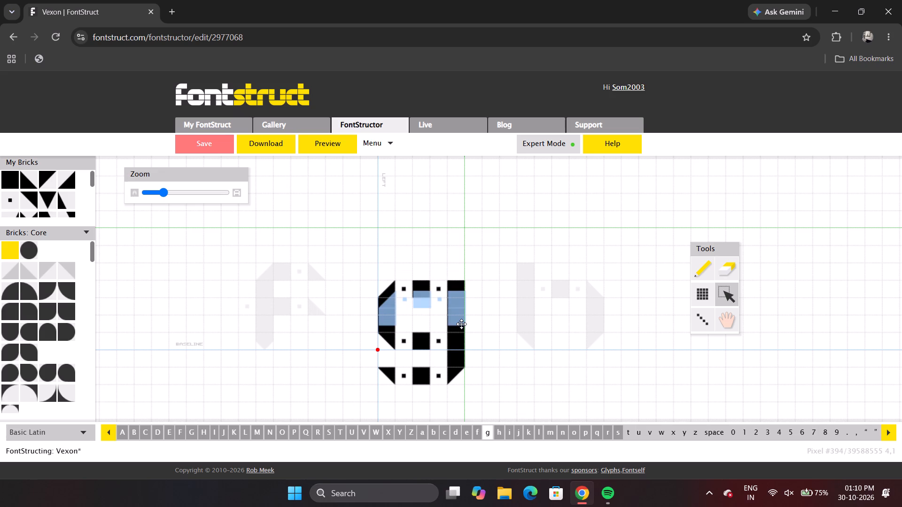
pyautogui.moveTo(461, 324); pyautogui.dragTo(461, 325)
pyautogui.click(488, 279)
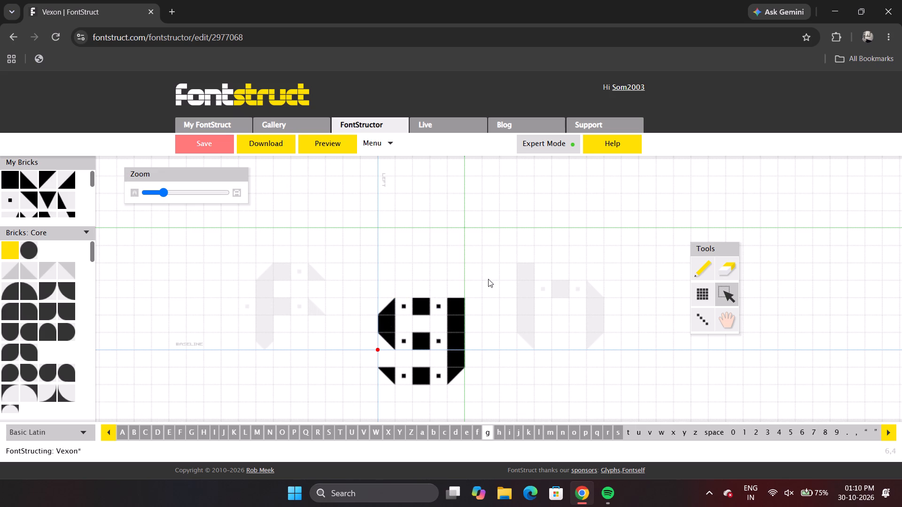
pyautogui.click(338, 152)
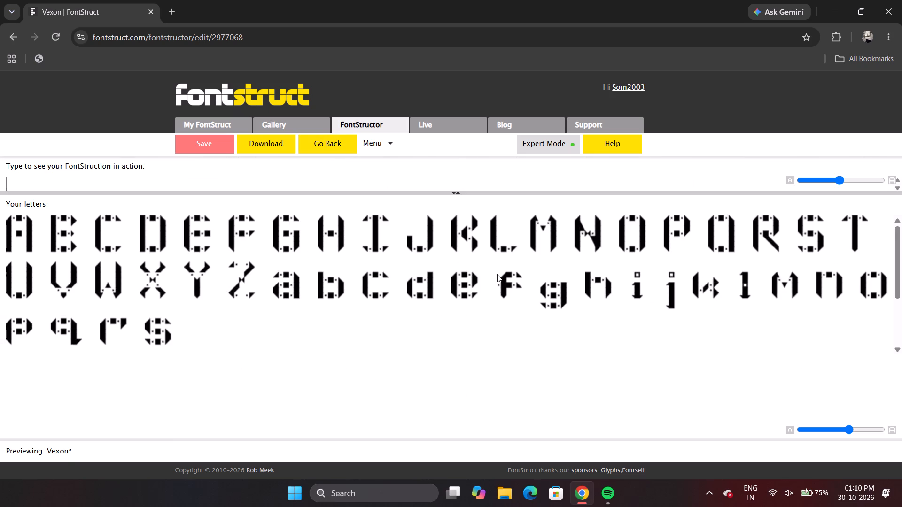
pyautogui.click(354, 149)
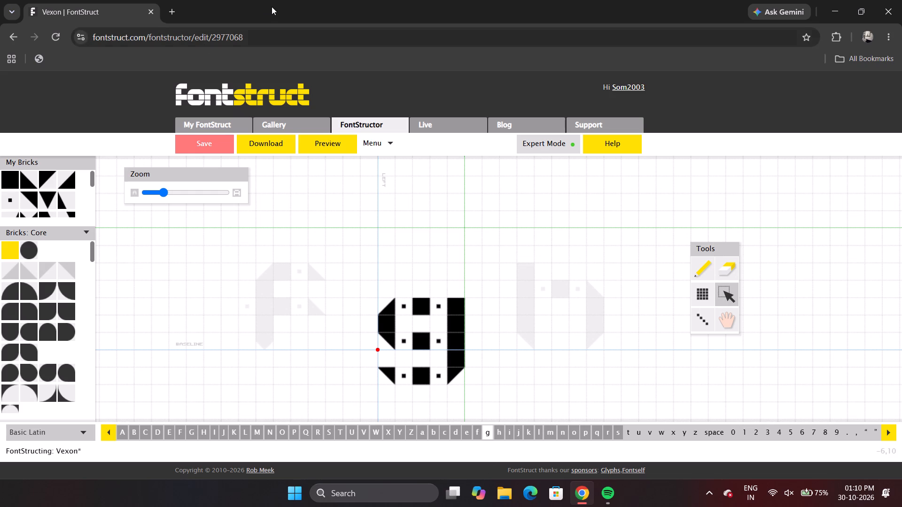
# Leave the browser for the desktop and launch the Kuro app.
pyautogui.click(170, 5)
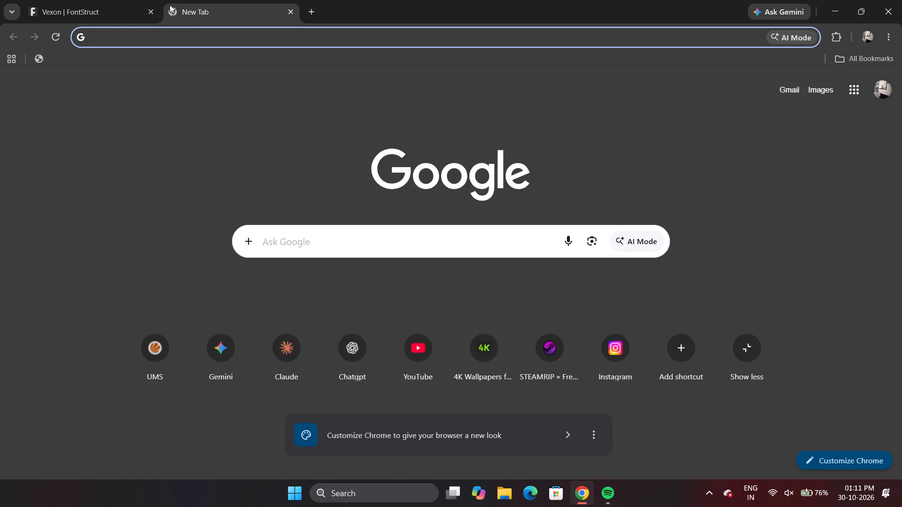
pyautogui.click(846, 0)
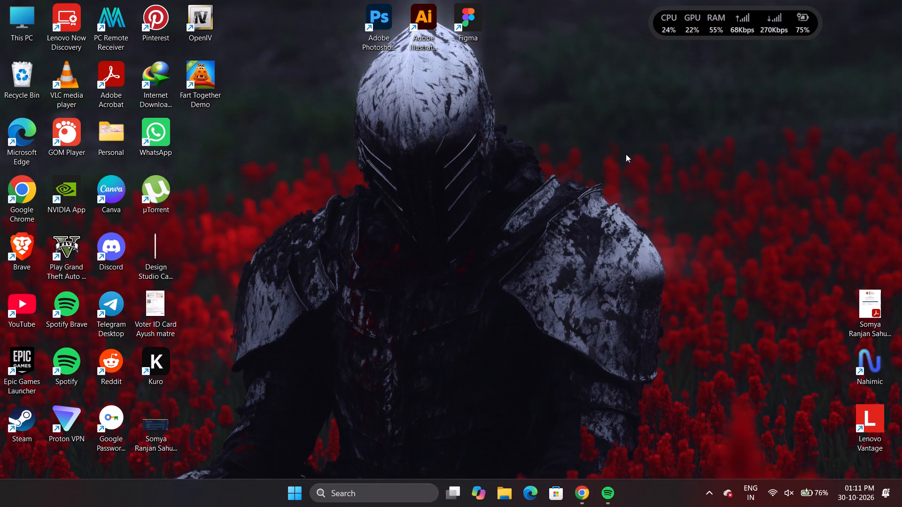
pyautogui.doubleClick(159, 358)
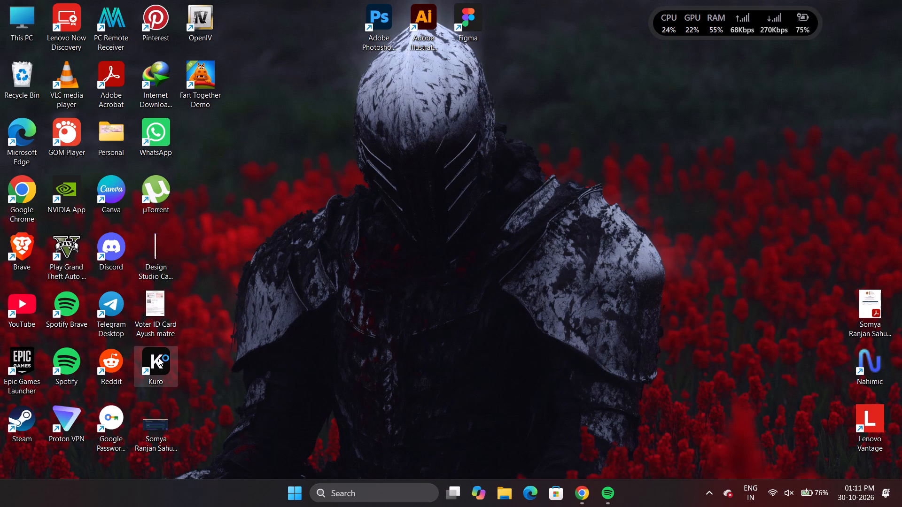
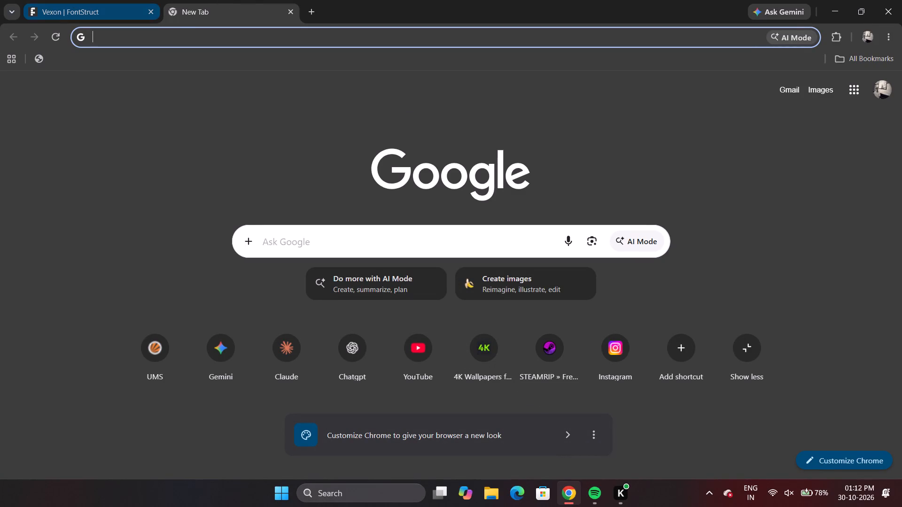
# Search the web for "da fonts" and open the DaFont site from the results.
pyautogui.click(180, 38)
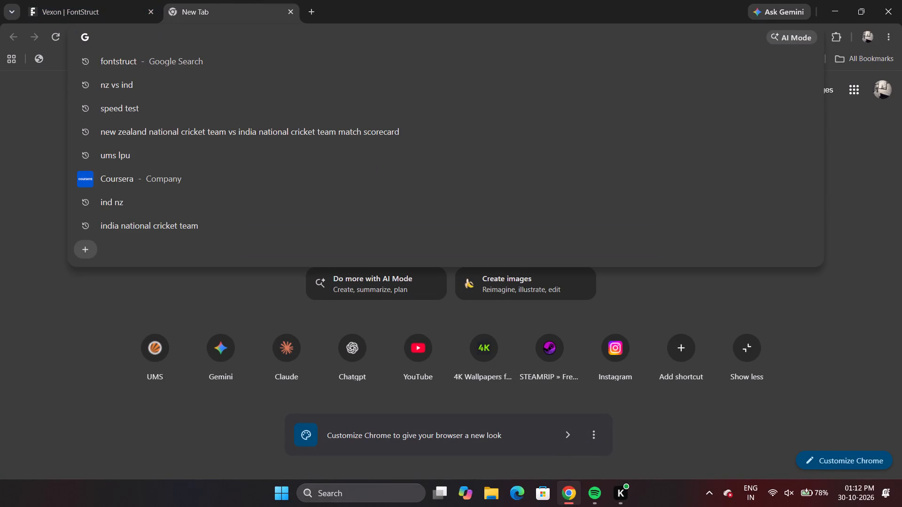
pyautogui.write('fo')
pyautogui.press('BackSpace')
pyautogui.press('BackSpace')
pyautogui.press('BackSpace')
pyautogui.write('da fonts')
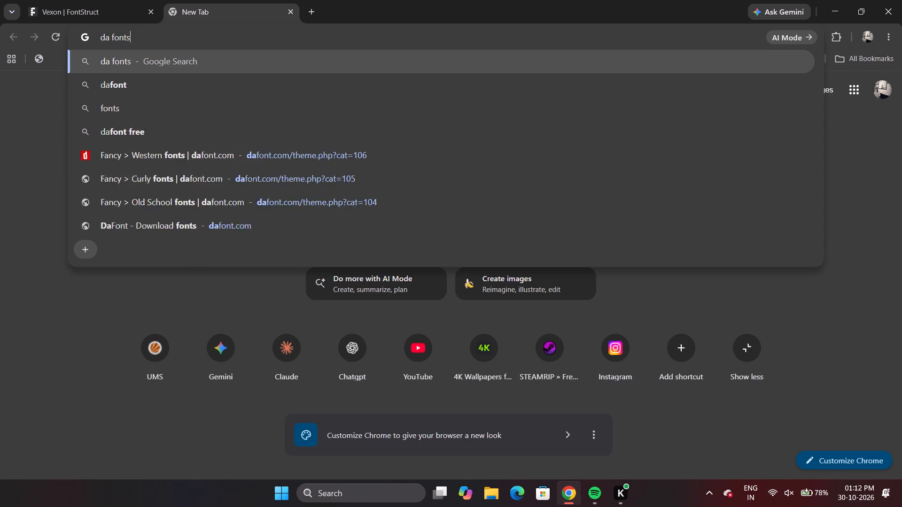
pyautogui.press('Return')
pyautogui.click(211, 244)
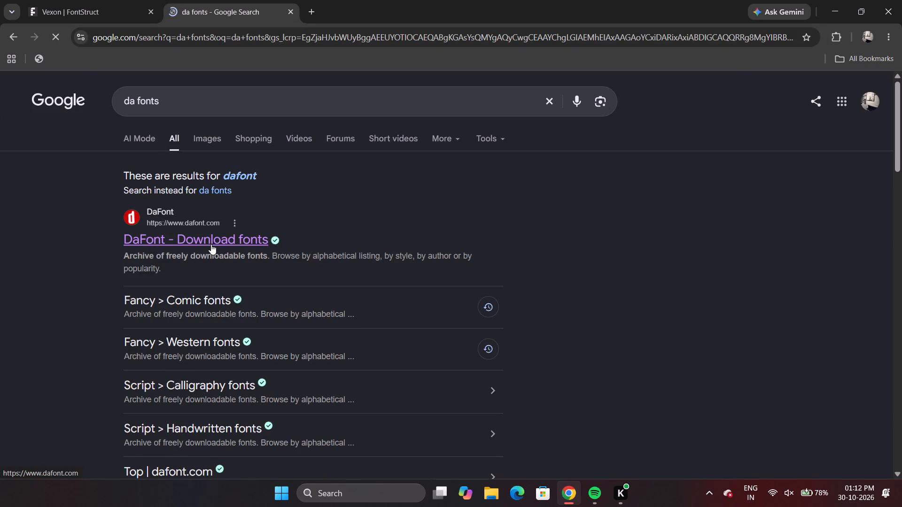
# Return to the Vexon font and compare the lowercase g with the other letters in the letter set preview.
pyautogui.click(66, 0)
pyautogui.scroll(-1, 346, 278)
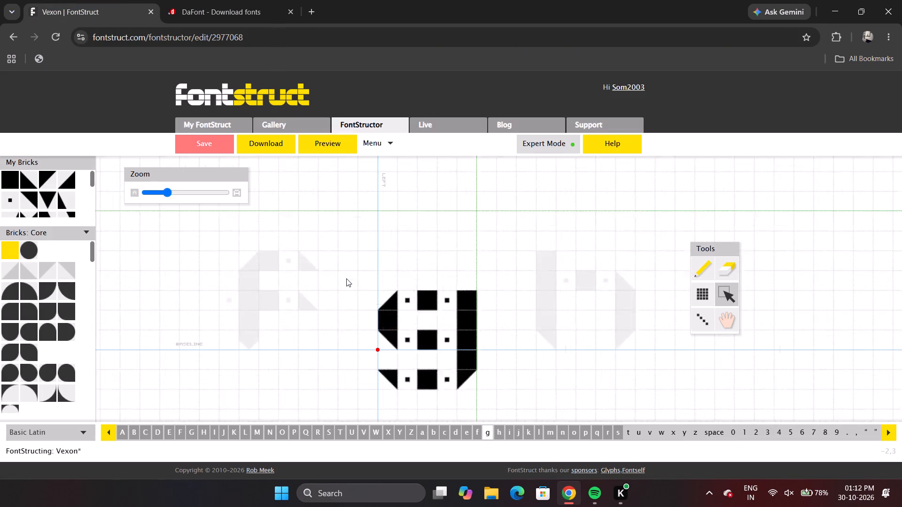
pyautogui.scroll(-1, 346, 278)
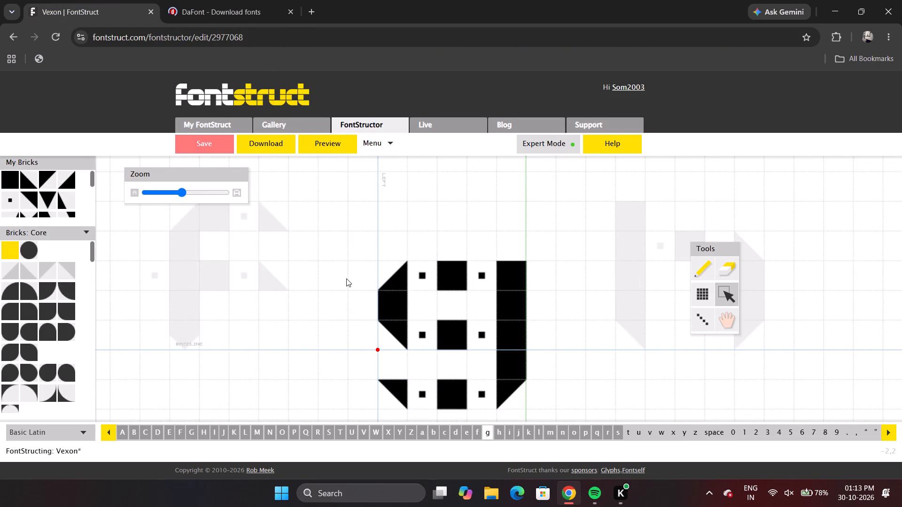
pyautogui.scroll(-3, 346, 278)
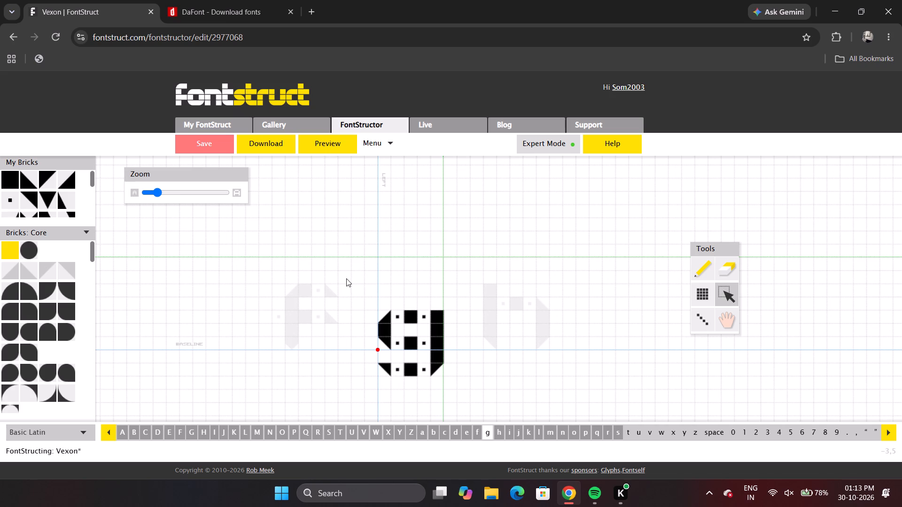
pyautogui.click(338, 146)
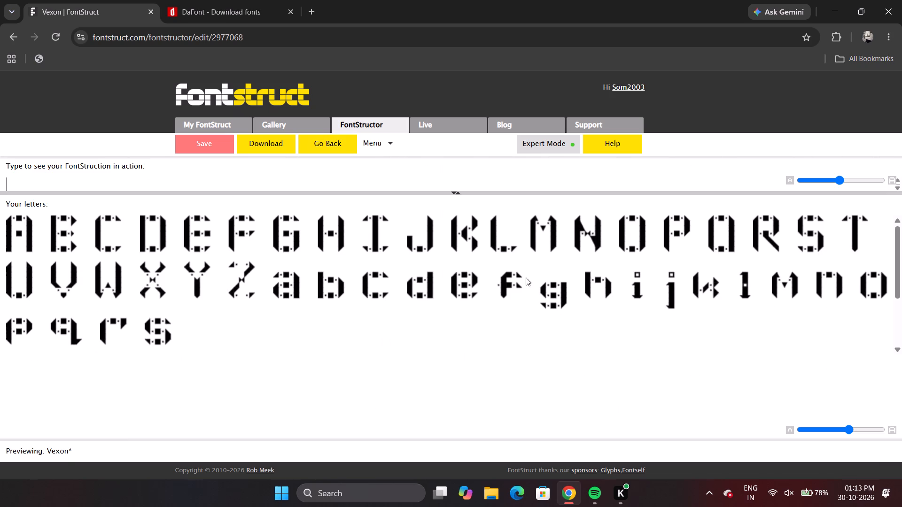
pyautogui.click(343, 151)
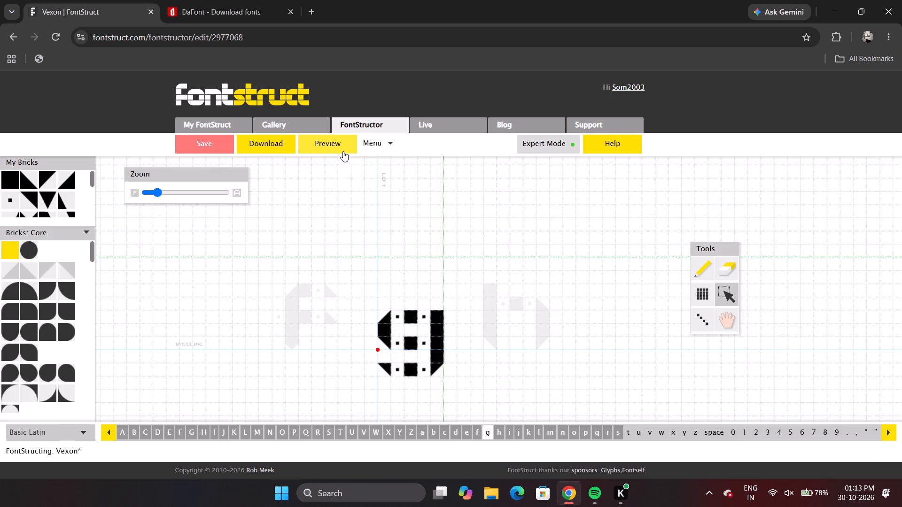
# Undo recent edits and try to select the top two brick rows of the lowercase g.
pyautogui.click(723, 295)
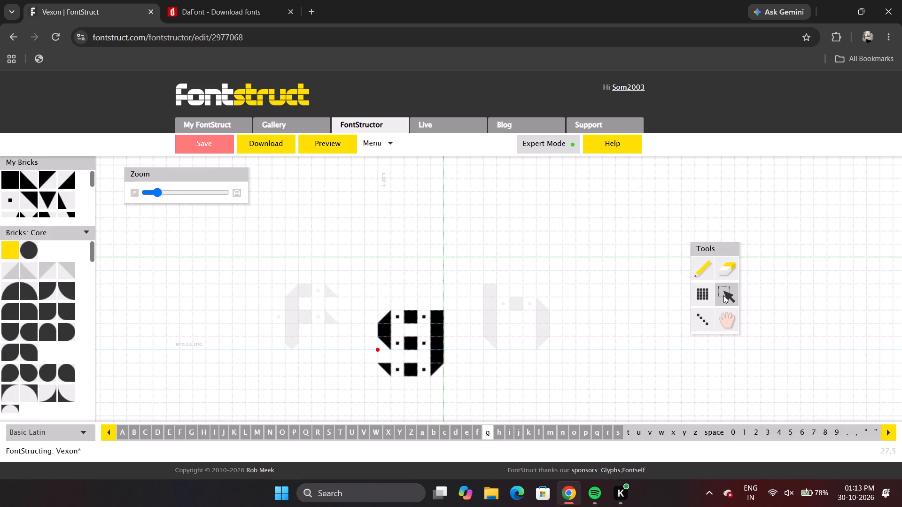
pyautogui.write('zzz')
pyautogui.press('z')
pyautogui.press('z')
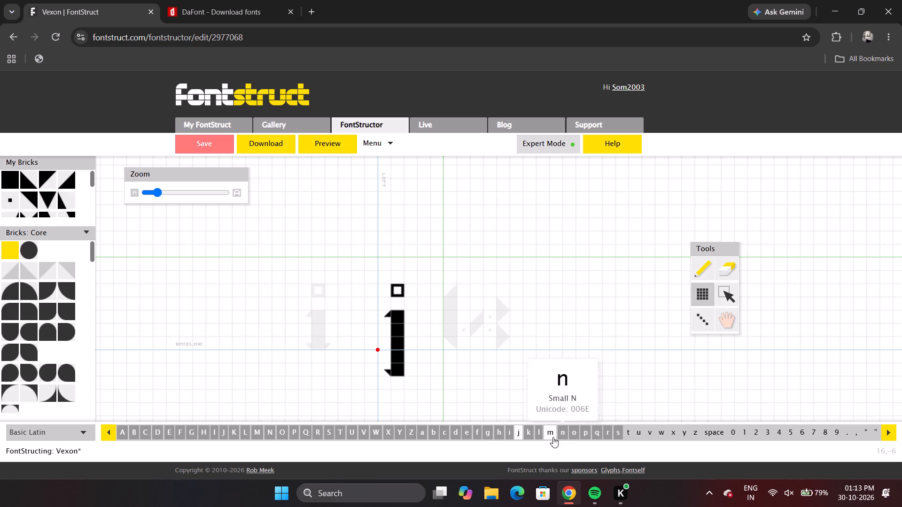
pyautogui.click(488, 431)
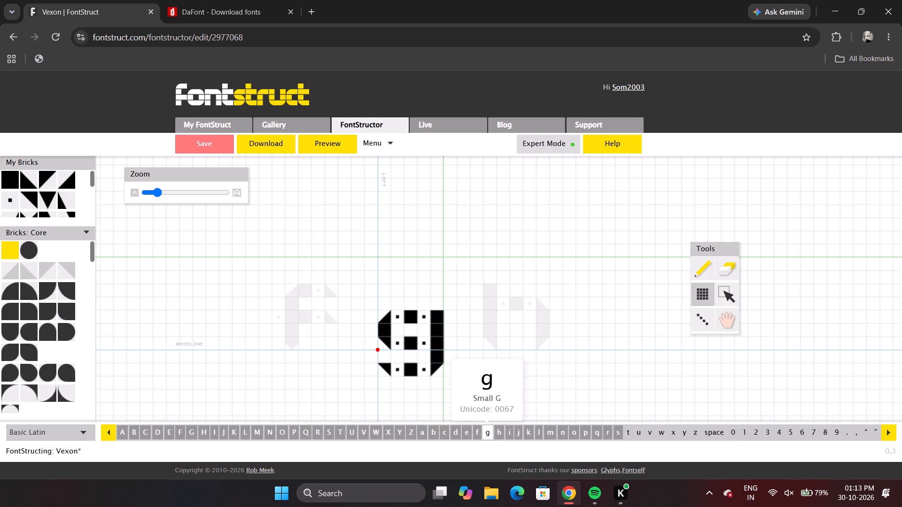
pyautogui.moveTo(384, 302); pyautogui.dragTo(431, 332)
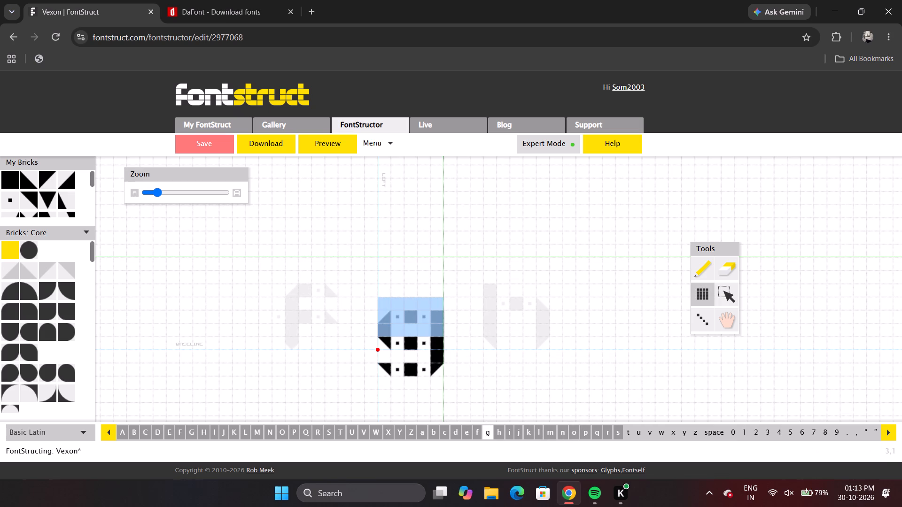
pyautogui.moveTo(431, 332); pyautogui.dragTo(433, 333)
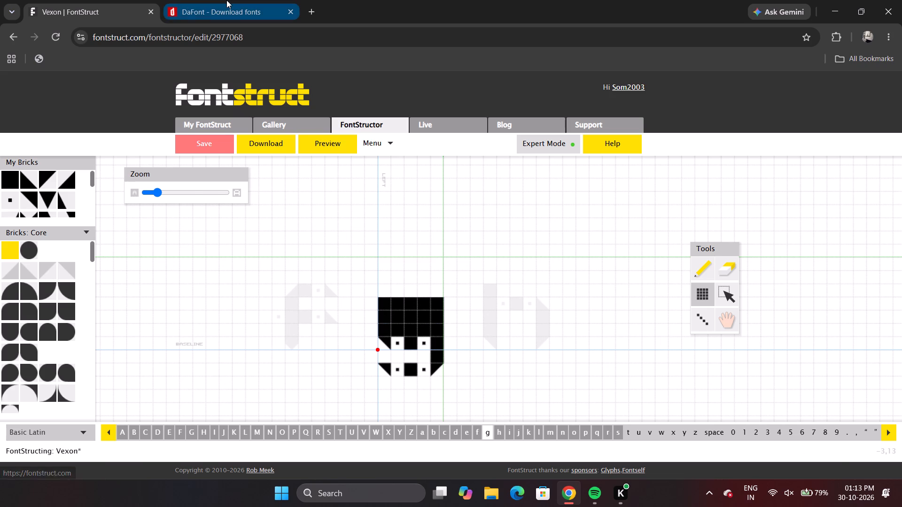
# Browse DaFont's Basic > Sans serif category for a reference typeface.
pyautogui.click(226, 0)
pyautogui.scroll(-5, 383, 257)
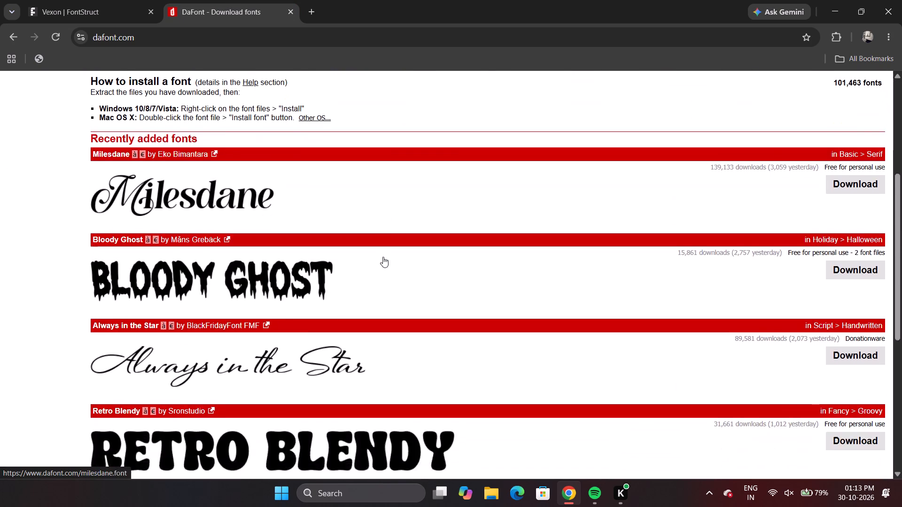
pyautogui.scroll(-1, 383, 257)
pyautogui.scroll(3, 383, 257)
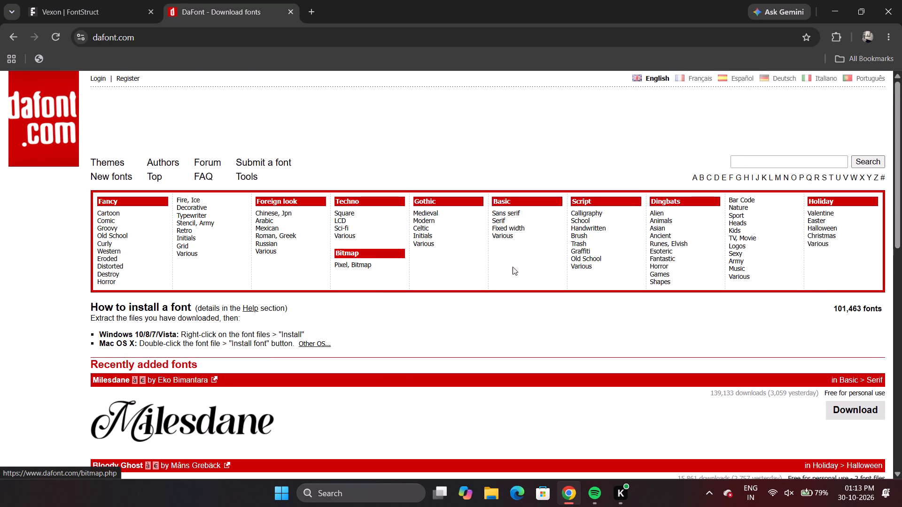
pyautogui.click(505, 214)
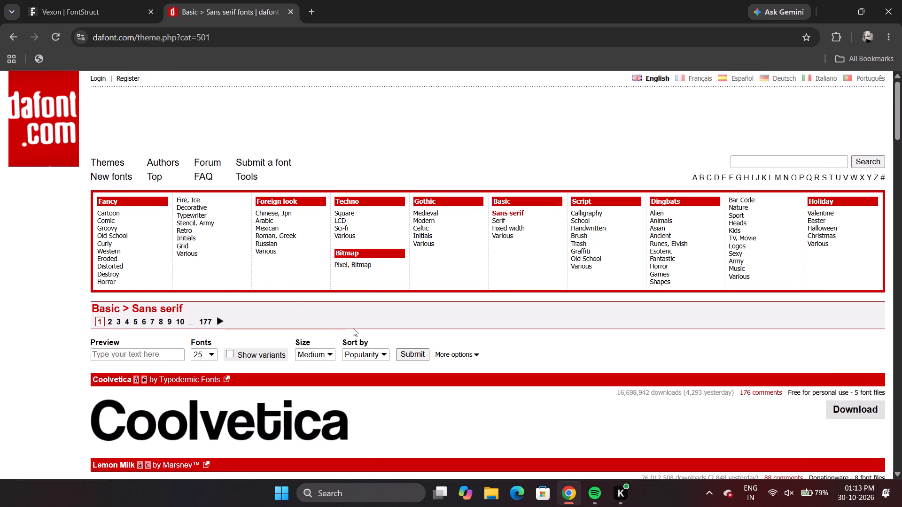
pyautogui.scroll(-3, 353, 328)
pyautogui.scroll(1, 353, 328)
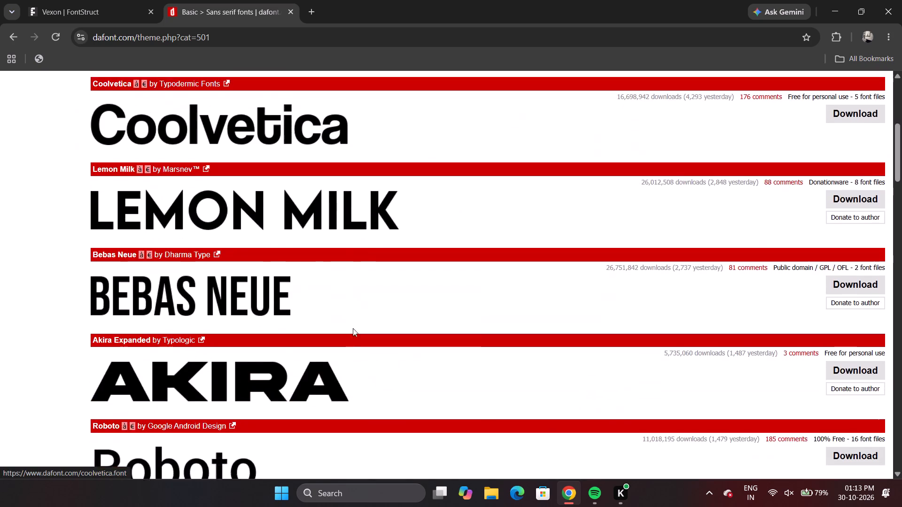
pyautogui.scroll(1, 353, 328)
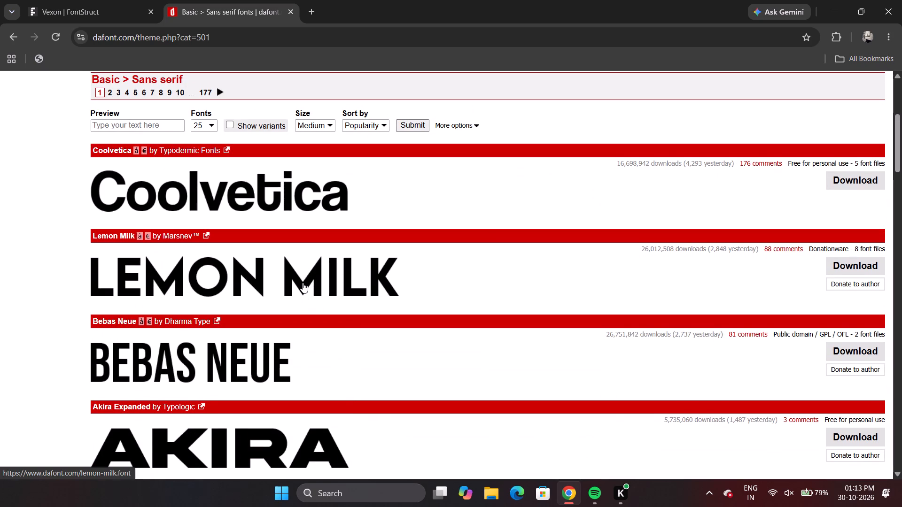
# Examine the Lemon Milk font's lowercase character map, and return to the sans serif list.
pyautogui.click(303, 283)
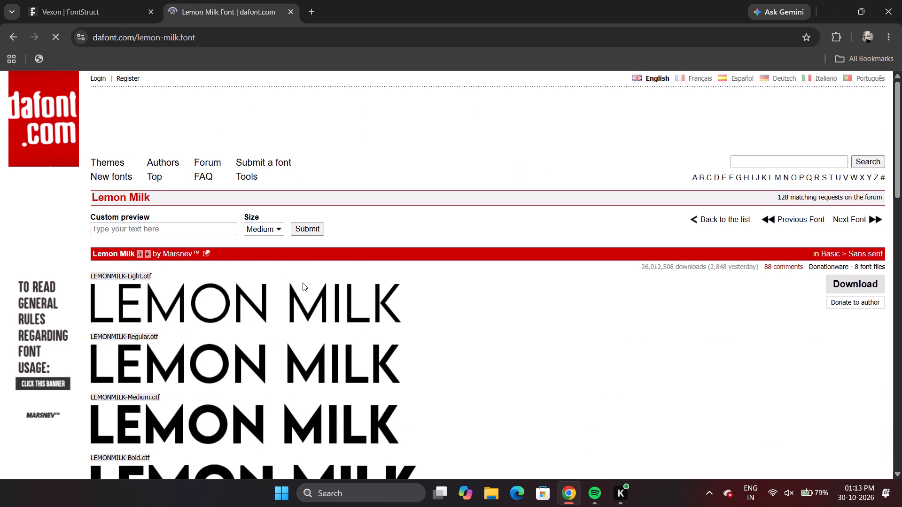
pyautogui.scroll(-4, 303, 283)
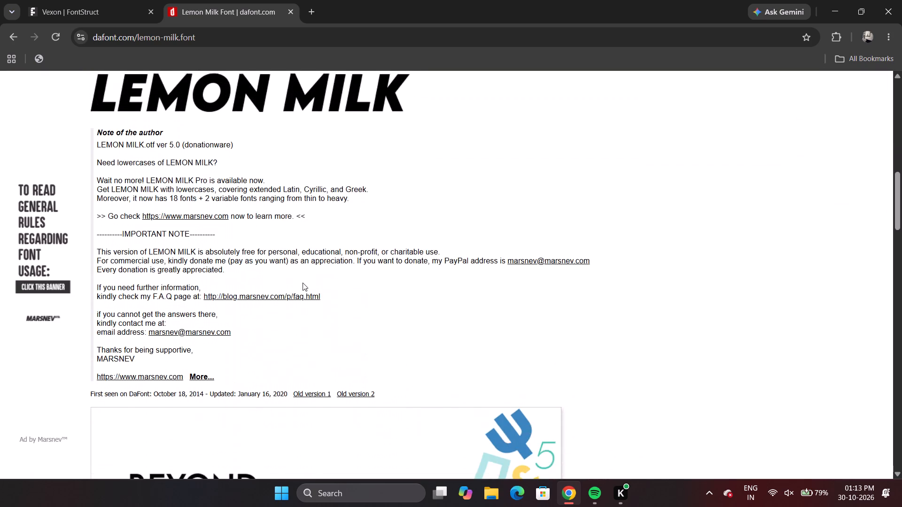
pyautogui.scroll(-6, 303, 283)
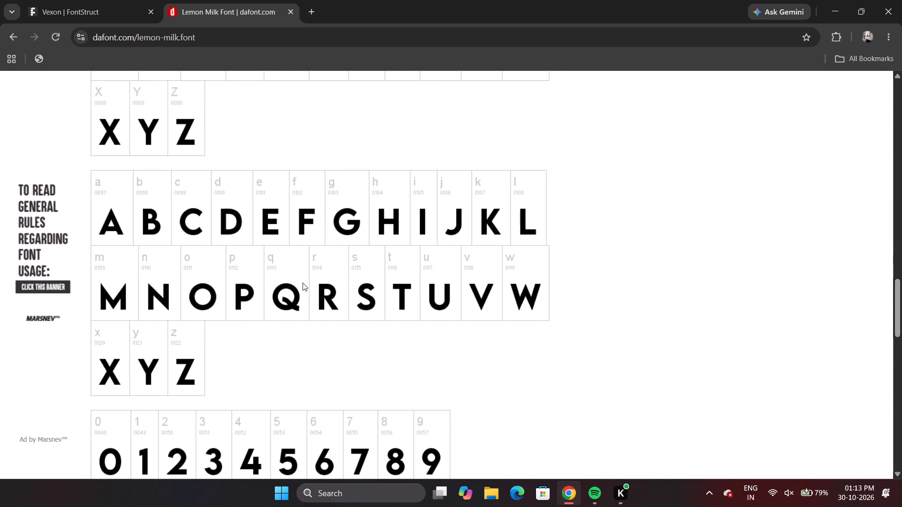
pyautogui.click(15, 38)
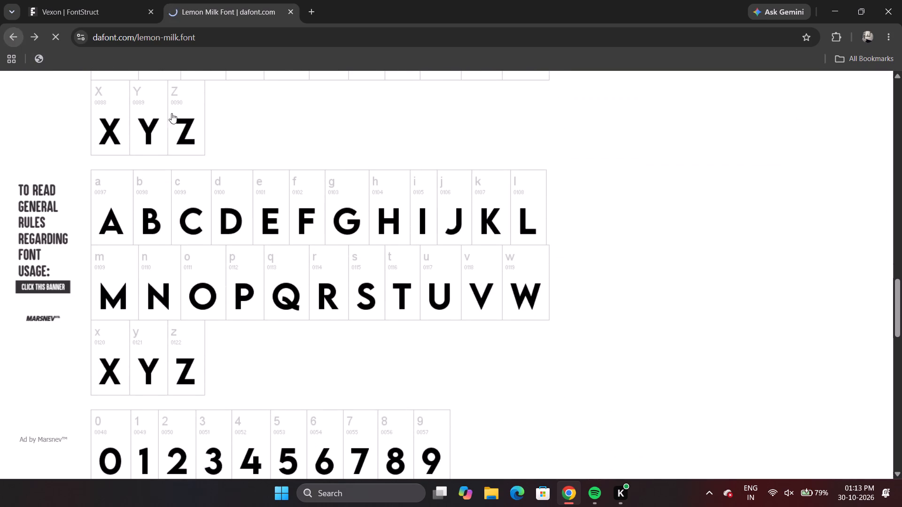
# Find Roboto in the sans serif list and examine its character map for lowercase proportions and descenders.
pyautogui.scroll(-2, 332, 327)
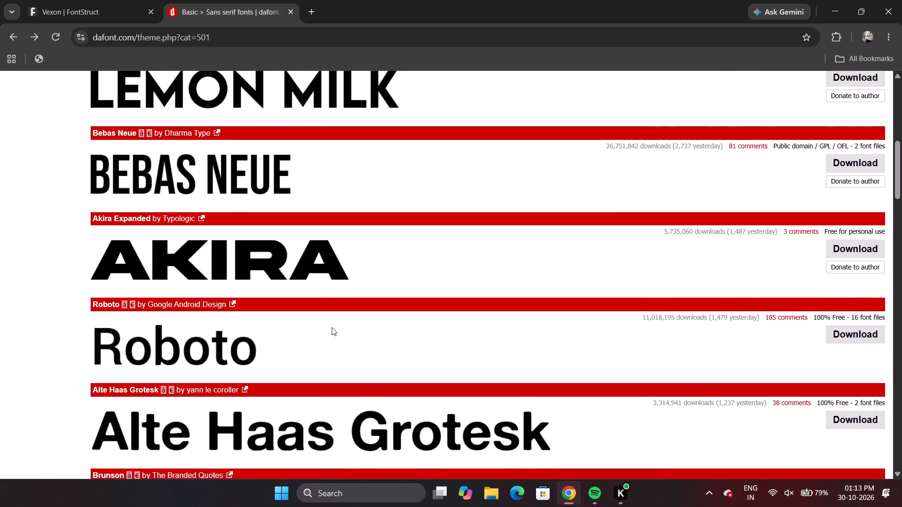
pyautogui.scroll(-1, 332, 327)
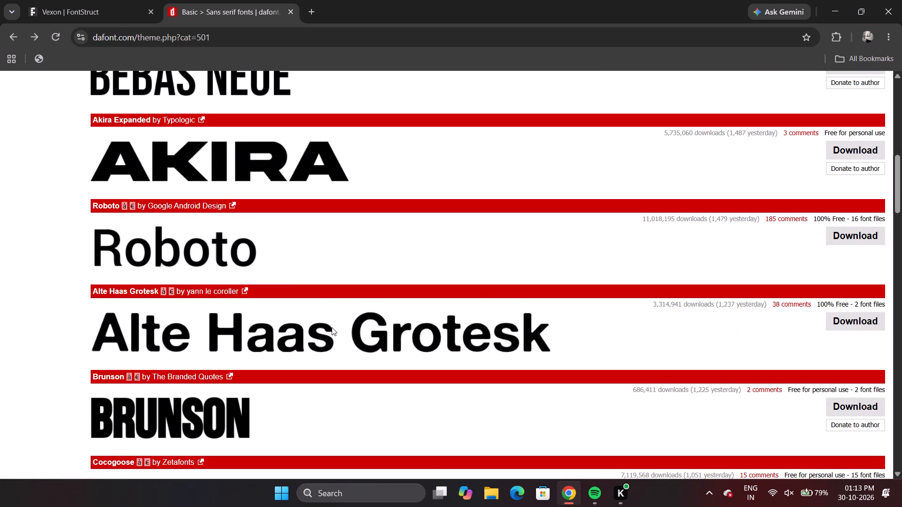
pyautogui.click(189, 255)
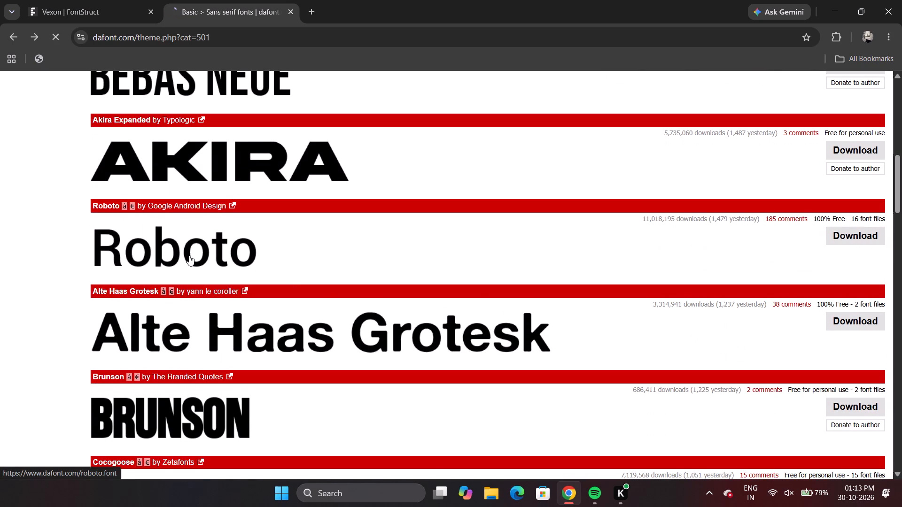
pyautogui.scroll(-4, 189, 255)
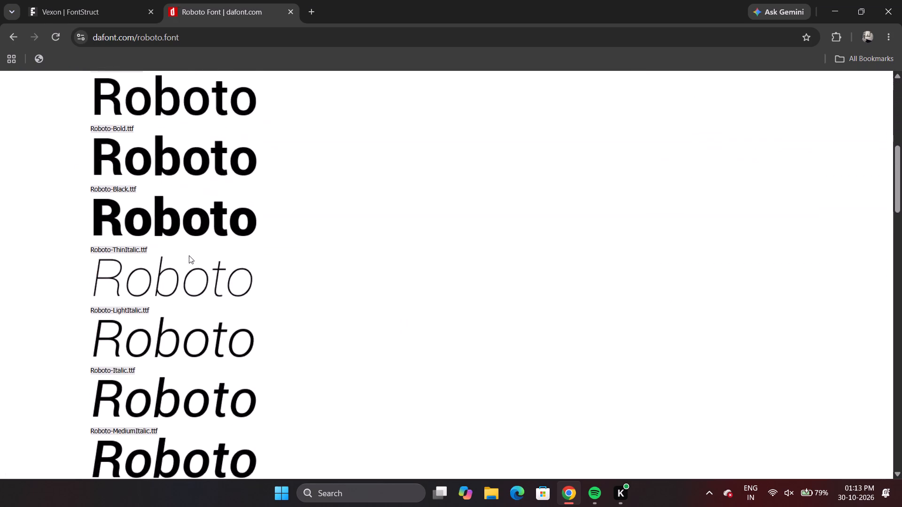
pyautogui.scroll(-12, 189, 255)
pyautogui.scroll(6, 189, 255)
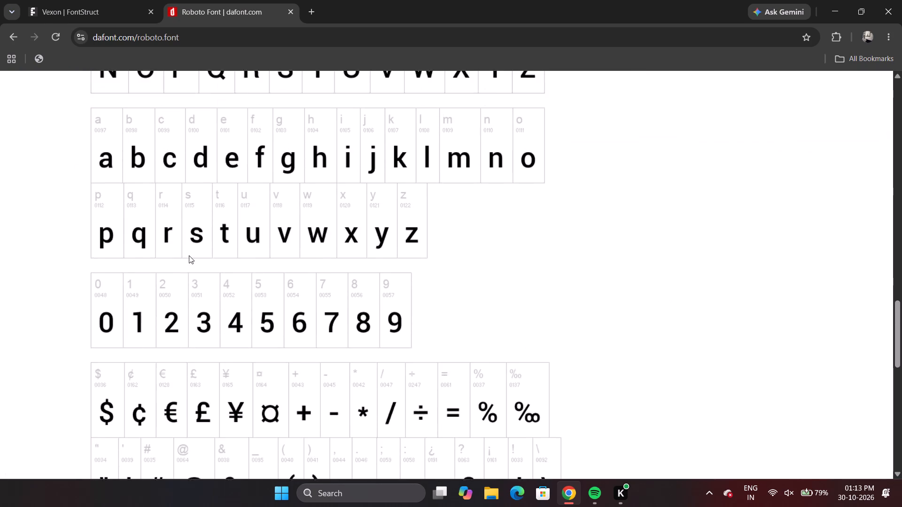
pyautogui.scroll(6, 189, 255)
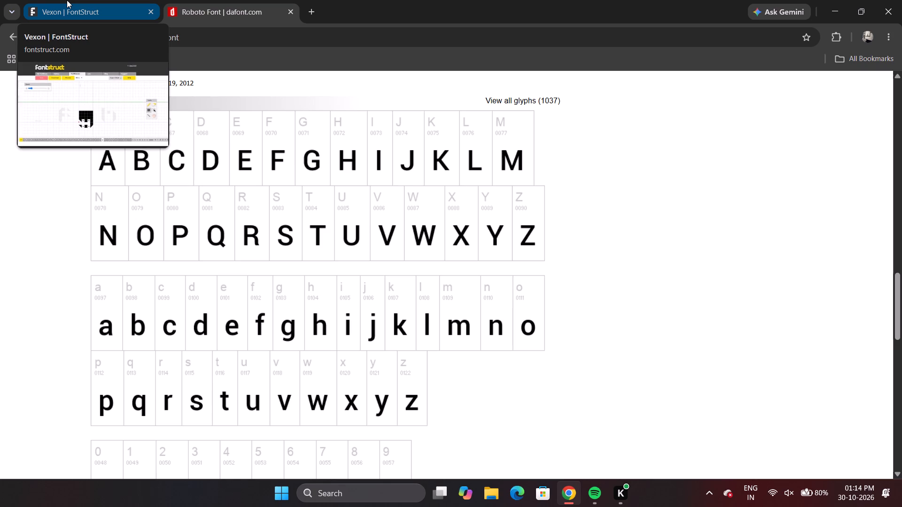
# Return to the Vexon font and undo the solid rectangle drawn over the lowercase g.
pyautogui.click(67, 0)
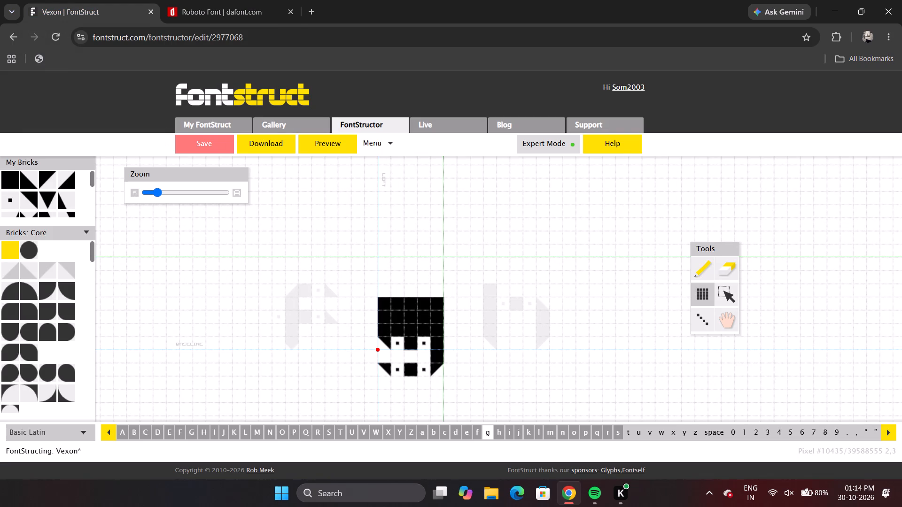
pyautogui.press('z')
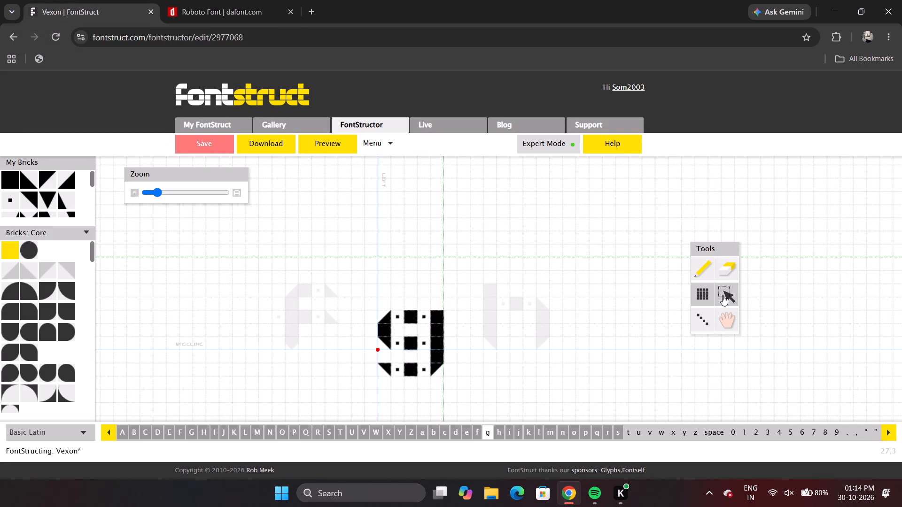
# Move the top two brick rows of the lowercase g up two grid rows.
pyautogui.click(723, 295)
pyautogui.moveTo(375, 297); pyautogui.dragTo(413, 314)
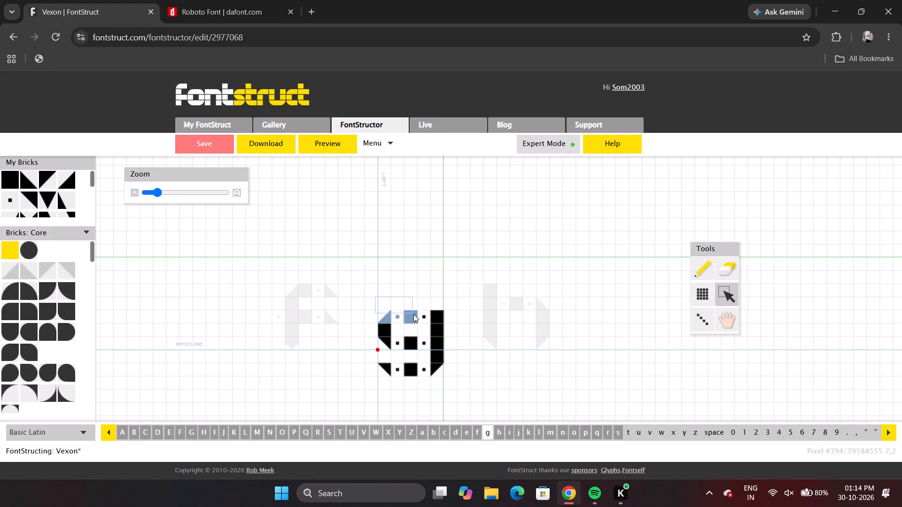
pyautogui.moveTo(413, 314); pyautogui.dragTo(437, 325)
pyautogui.moveTo(437, 325); pyautogui.dragTo(438, 308)
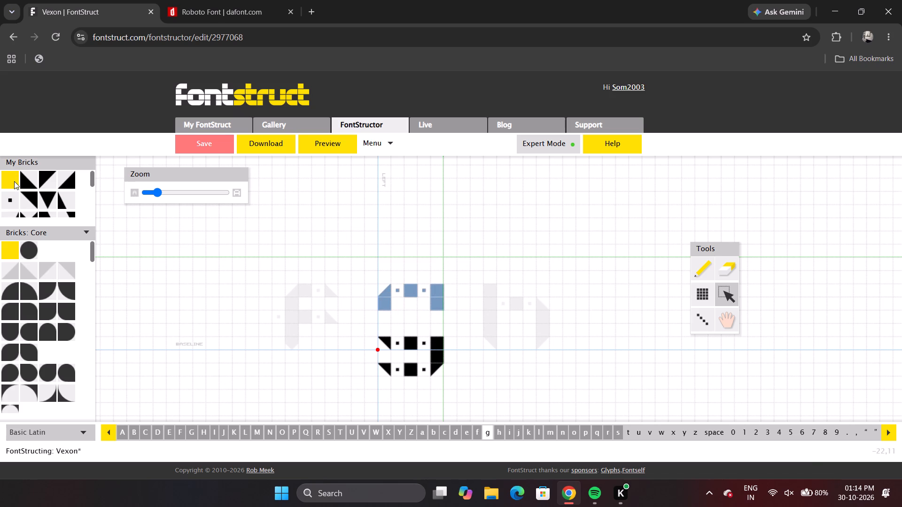
# Fill the two-row gaps in the lowercase g's left and right stems with full square bricks.
pyautogui.moveTo(14, 181); pyautogui.dragTo(385, 325)
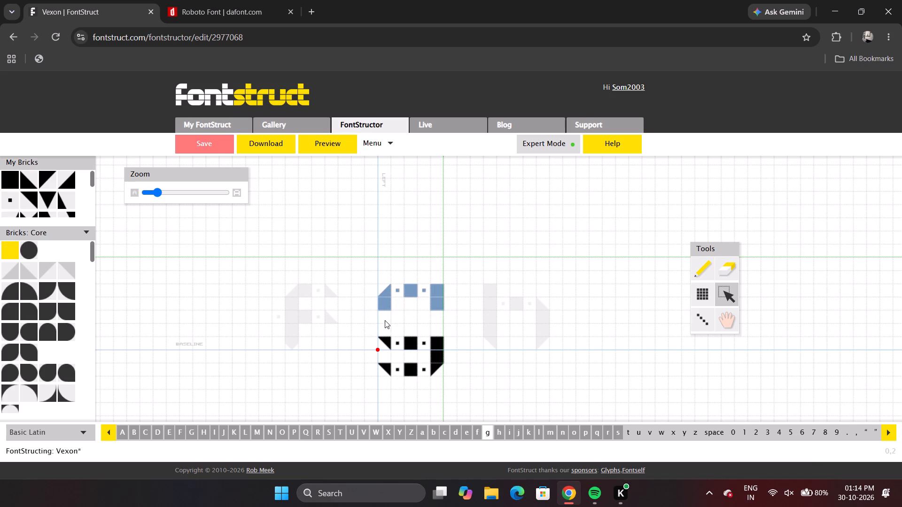
pyautogui.click(11, 174)
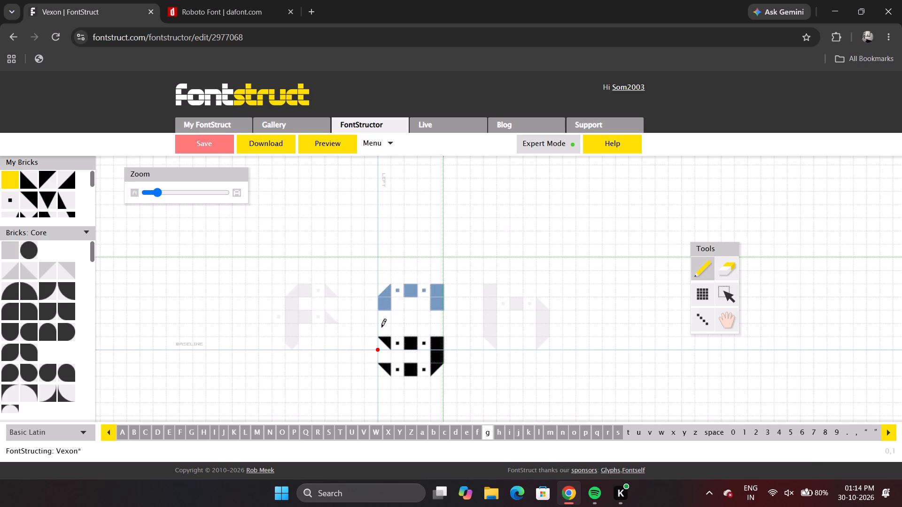
pyautogui.moveTo(384, 319); pyautogui.dragTo(386, 327)
pyautogui.moveTo(433, 317); pyautogui.dragTo(437, 336)
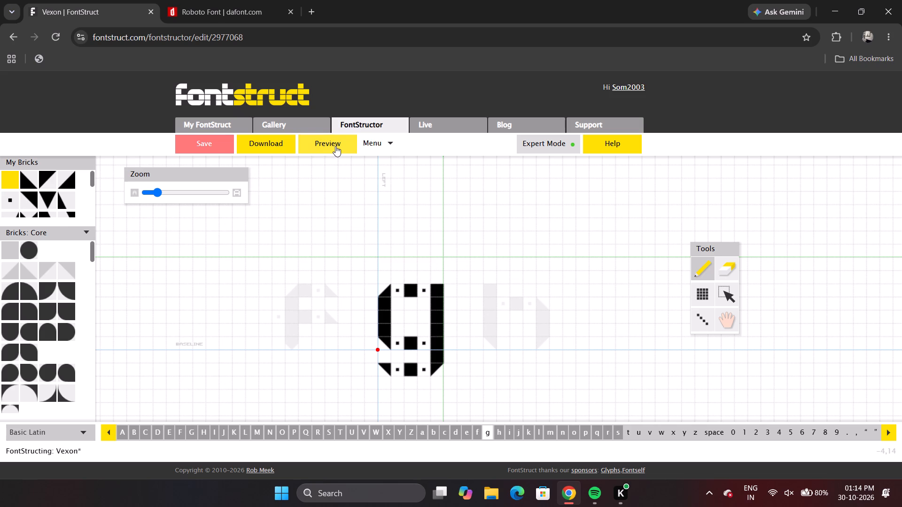
# Move the top brick row of the lowercase g down one grid row and preview the font's letters.
pyautogui.click(335, 146)
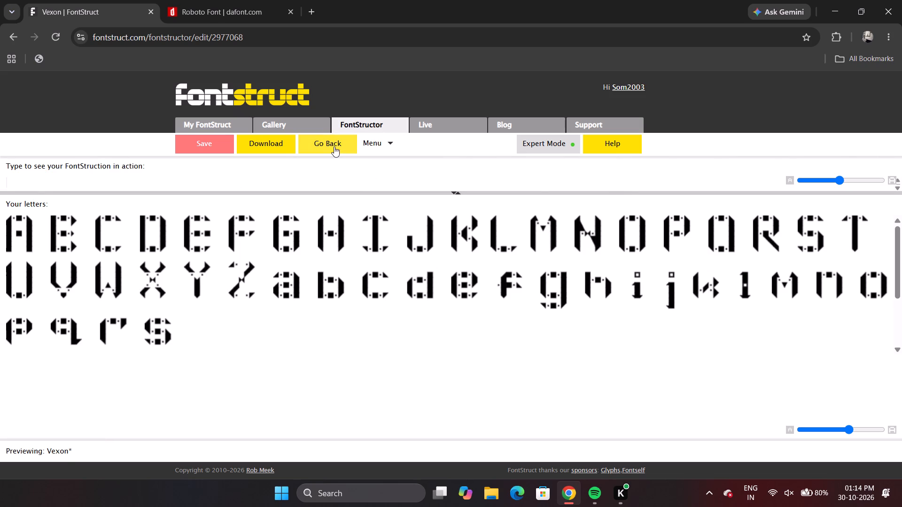
pyautogui.click(334, 146)
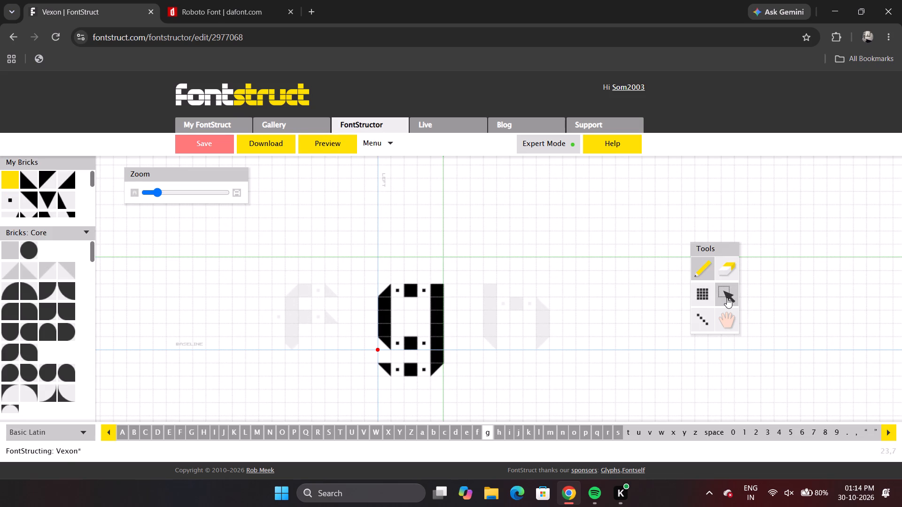
pyautogui.click(727, 298)
pyautogui.moveTo(389, 277); pyautogui.dragTo(427, 289)
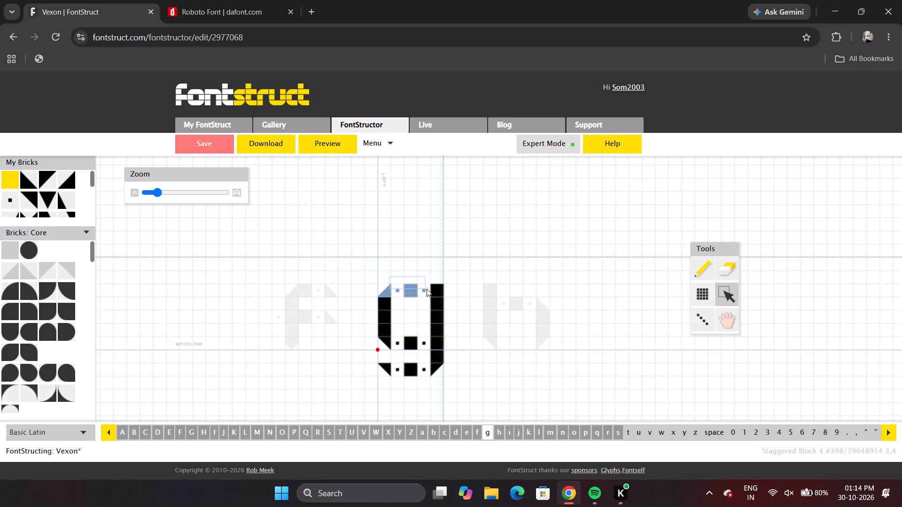
pyautogui.moveTo(427, 289); pyautogui.dragTo(437, 293)
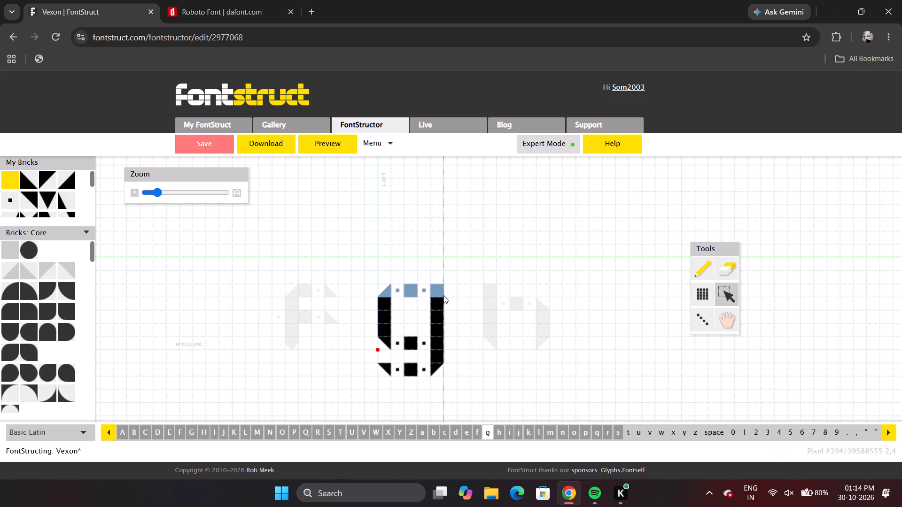
pyautogui.moveTo(436, 290); pyautogui.dragTo(436, 300)
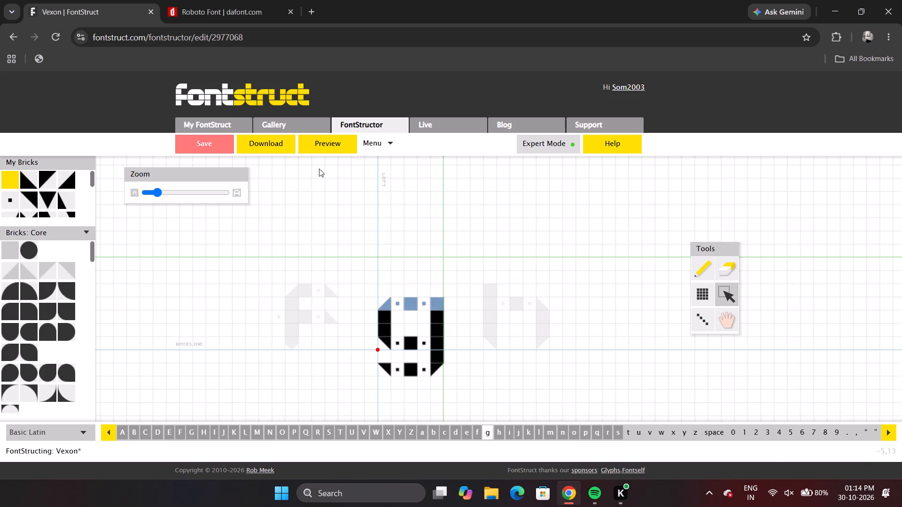
pyautogui.click(350, 151)
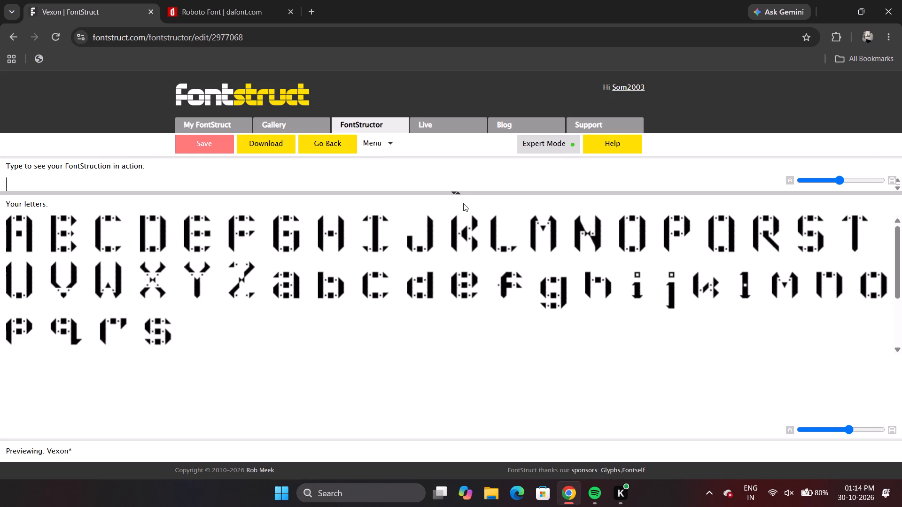
pyautogui.click(327, 149)
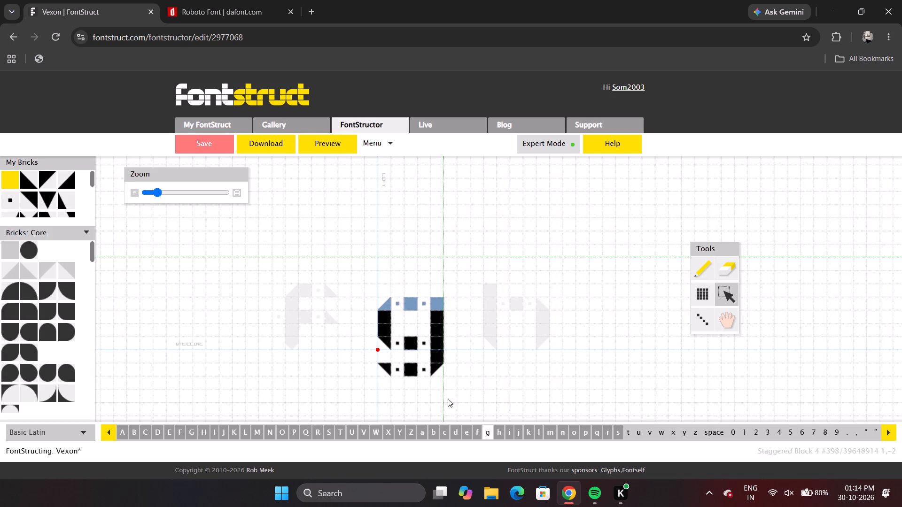
# Check the lowercase j, and shift the lowercase g's bowl up one grid row, filling the right-stem gap with a full square brick.
pyautogui.click(521, 436)
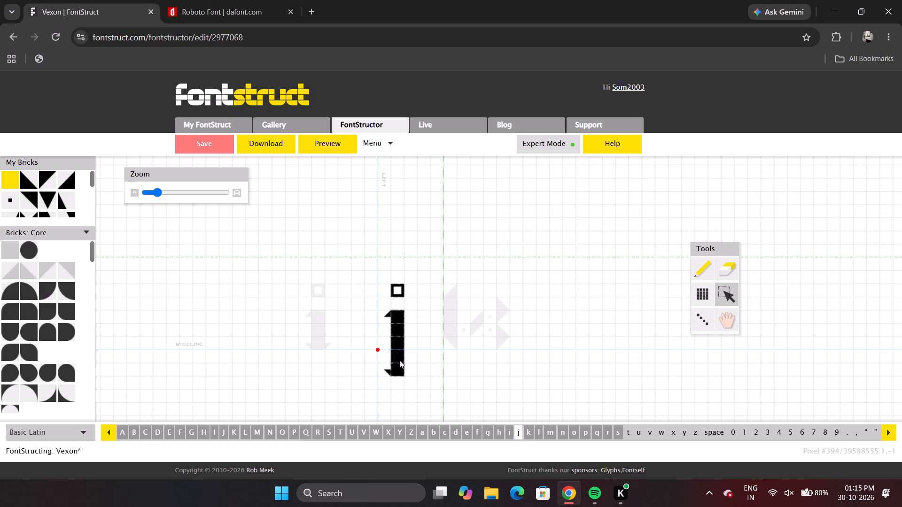
pyautogui.doubleClick(391, 286)
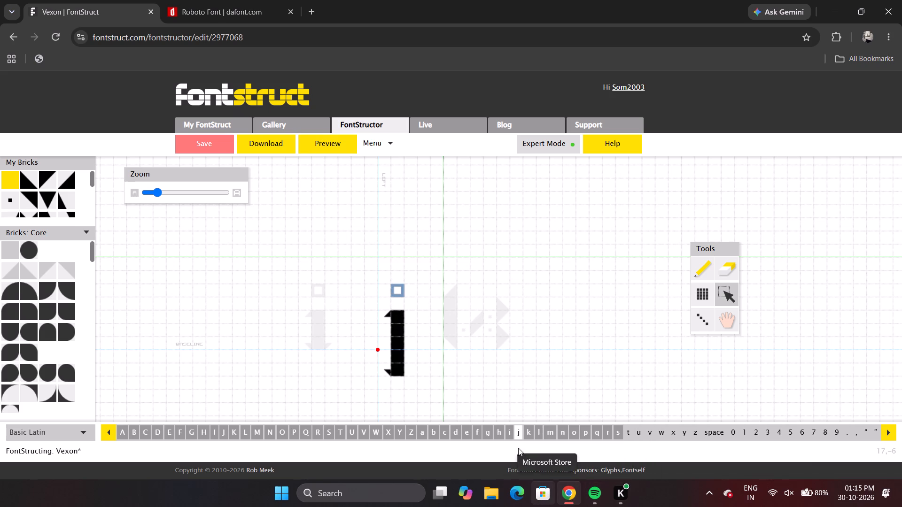
pyautogui.click(487, 433)
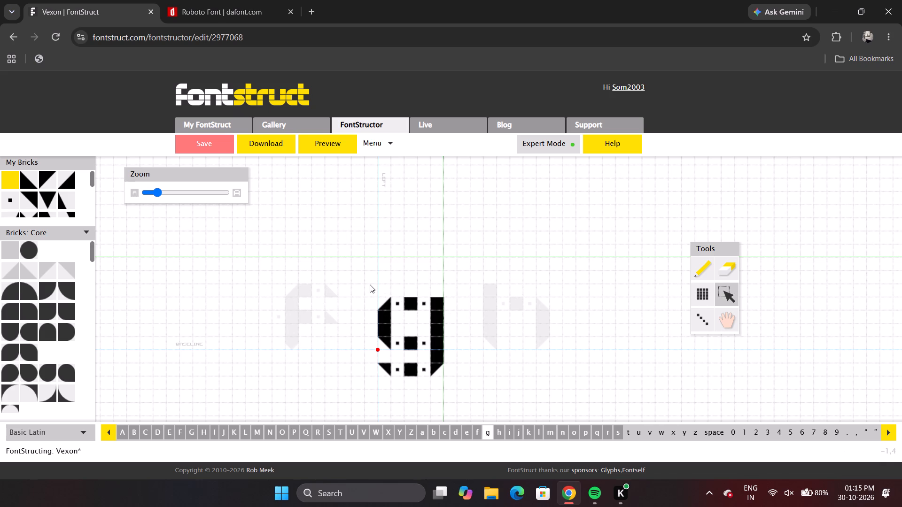
pyautogui.moveTo(370, 284); pyautogui.dragTo(439, 335)
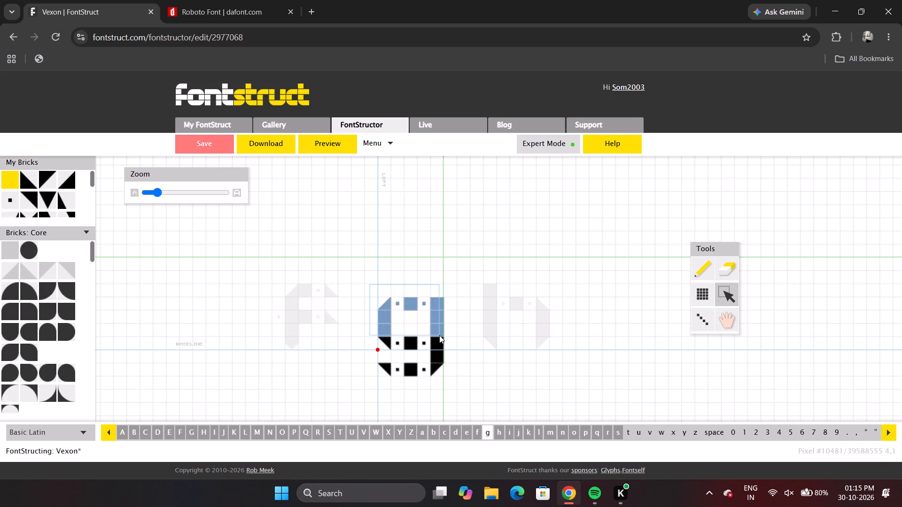
pyautogui.moveTo(439, 335); pyautogui.dragTo(440, 335)
pyautogui.moveTo(440, 335); pyautogui.dragTo(441, 322)
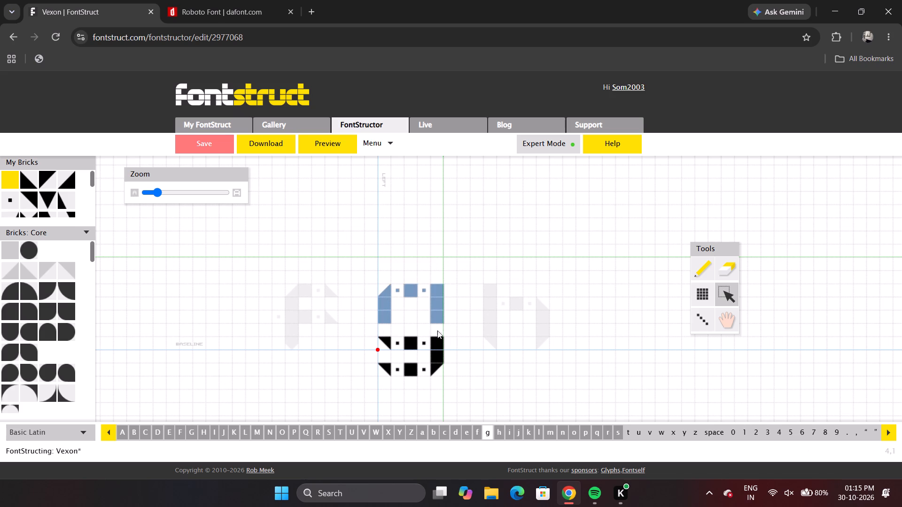
pyautogui.moveTo(384, 330); pyautogui.dragTo(437, 343)
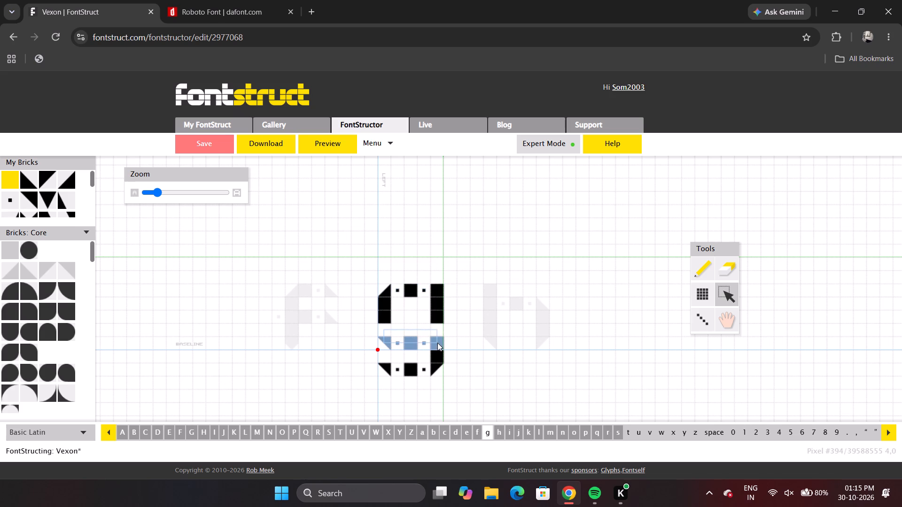
pyautogui.moveTo(437, 343); pyautogui.dragTo(441, 343)
pyautogui.moveTo(441, 343); pyautogui.dragTo(441, 333)
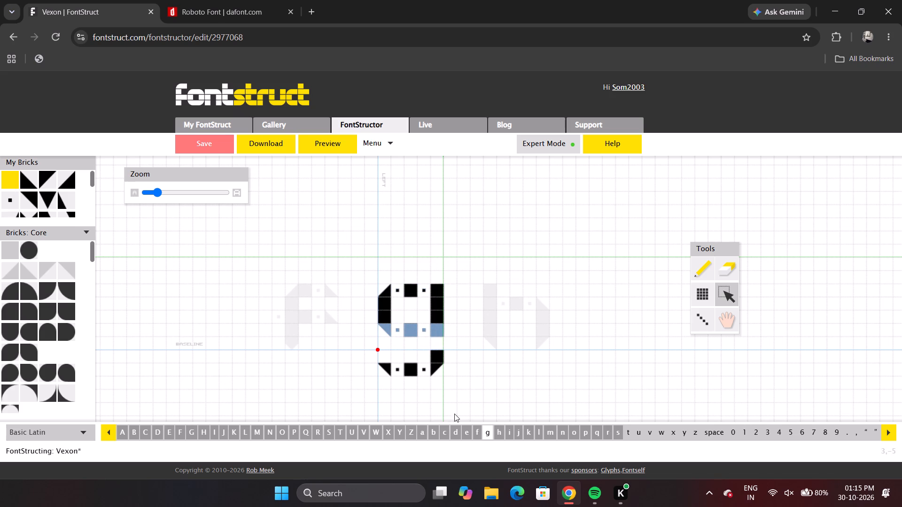
pyautogui.click(435, 345)
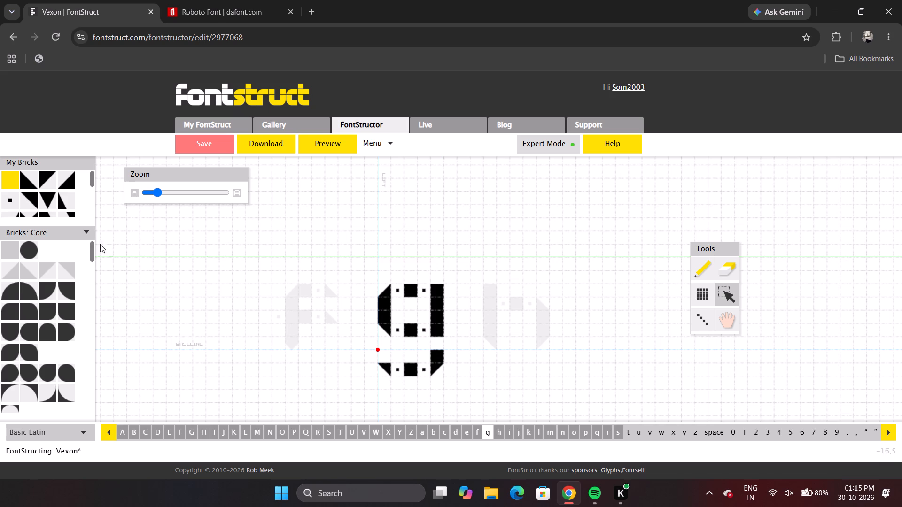
pyautogui.click(6, 183)
pyautogui.click(438, 347)
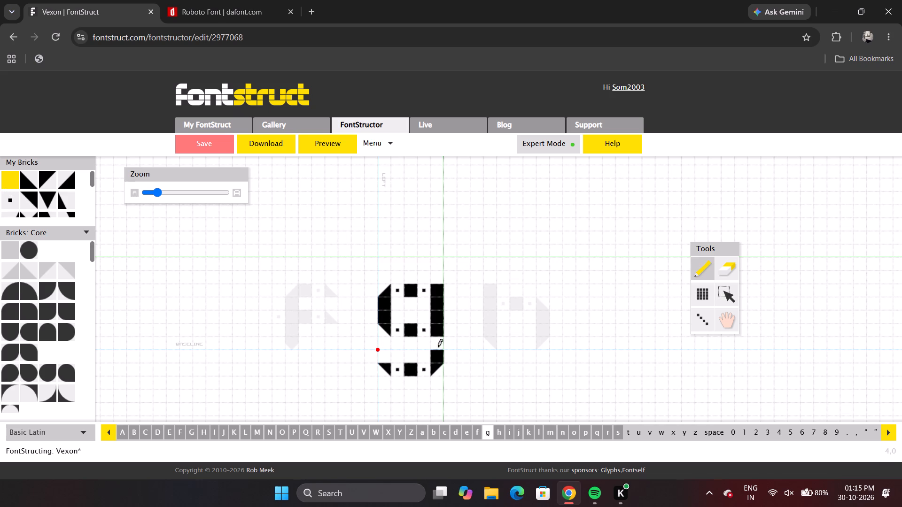
# Extend the lowercase h's left stem upward with two full square bricks and preview the font's letters.
pyautogui.click(499, 437)
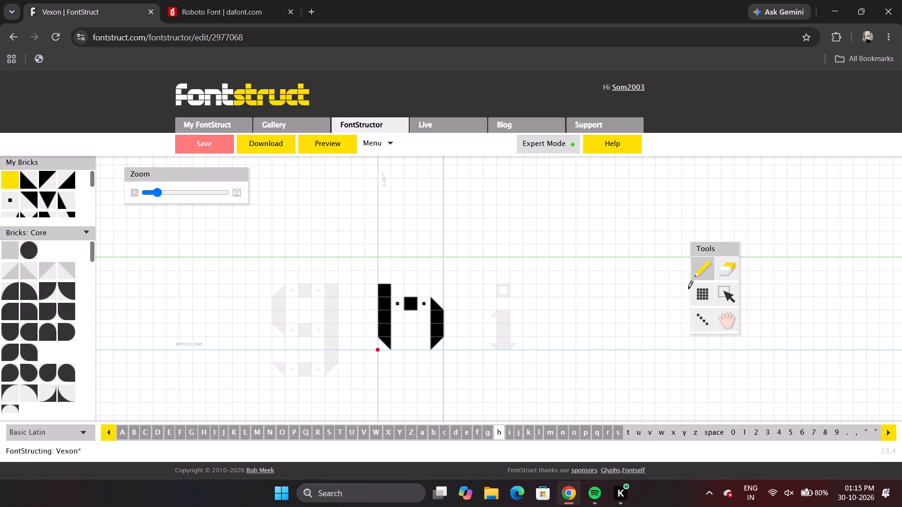
pyautogui.click(382, 279)
pyautogui.click(383, 269)
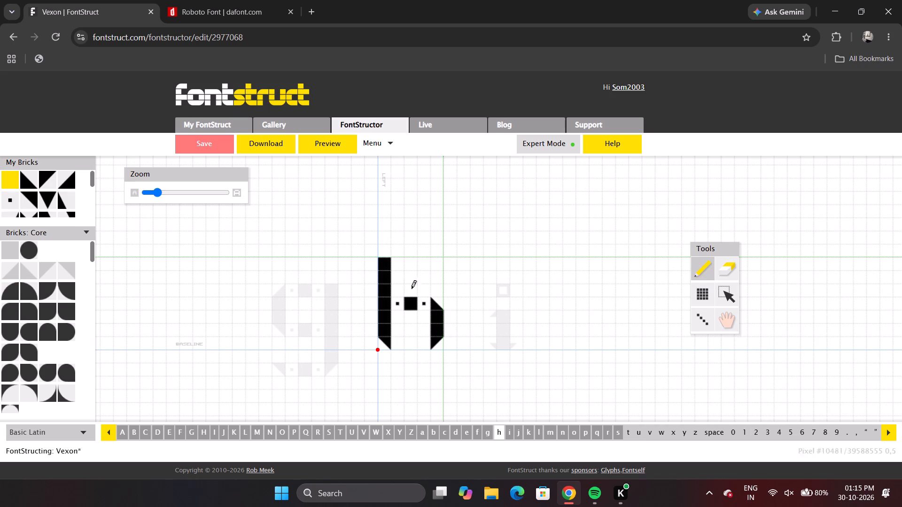
pyautogui.click(329, 148)
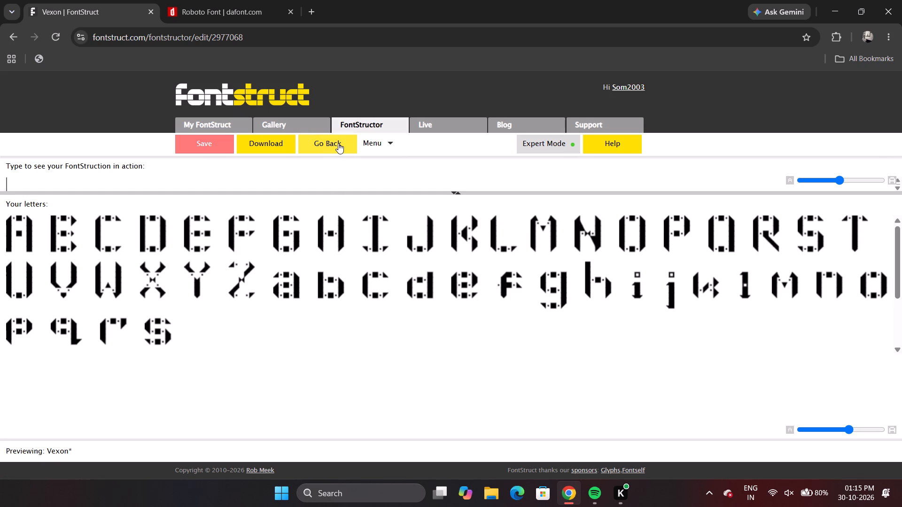
pyautogui.click(338, 143)
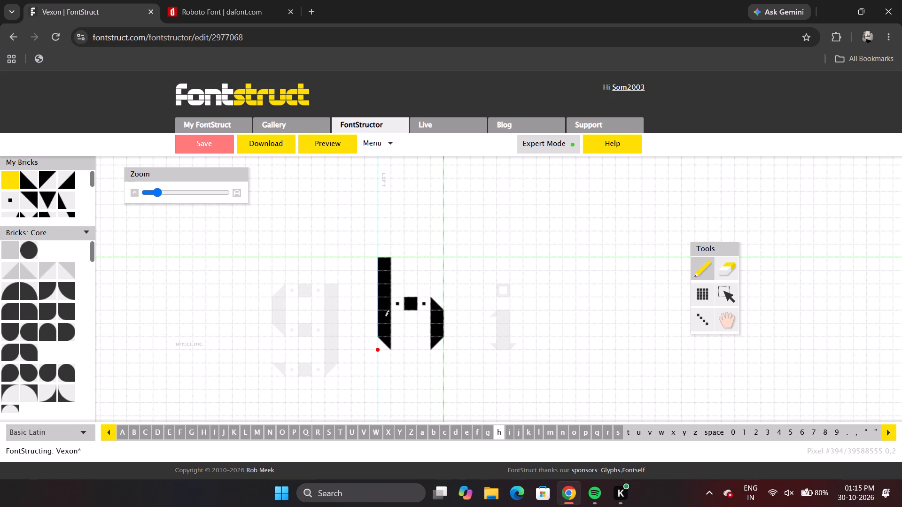
# Shorten the lowercase h's left stem by one brick, cap it with a triangle brick rising to the right, and preview the letters.
pyautogui.press('e')
pyautogui.doubleClick(384, 265)
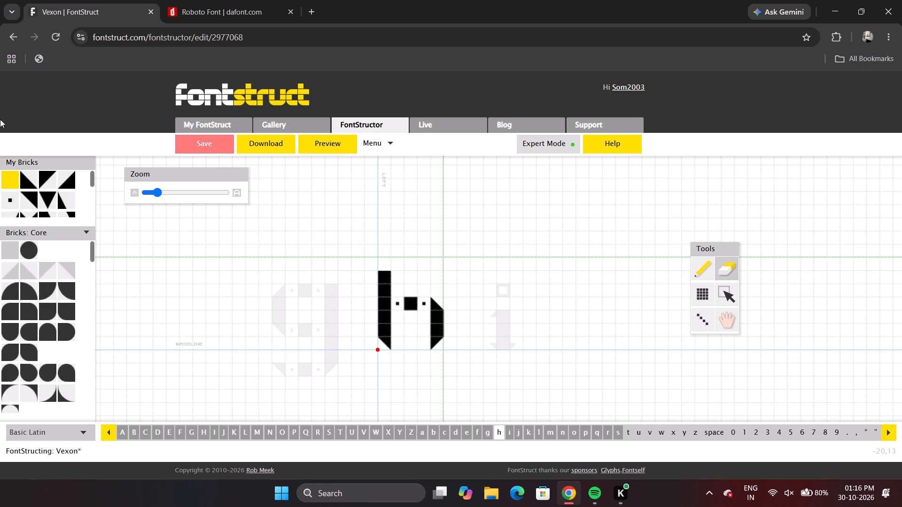
pyautogui.click(21, 178)
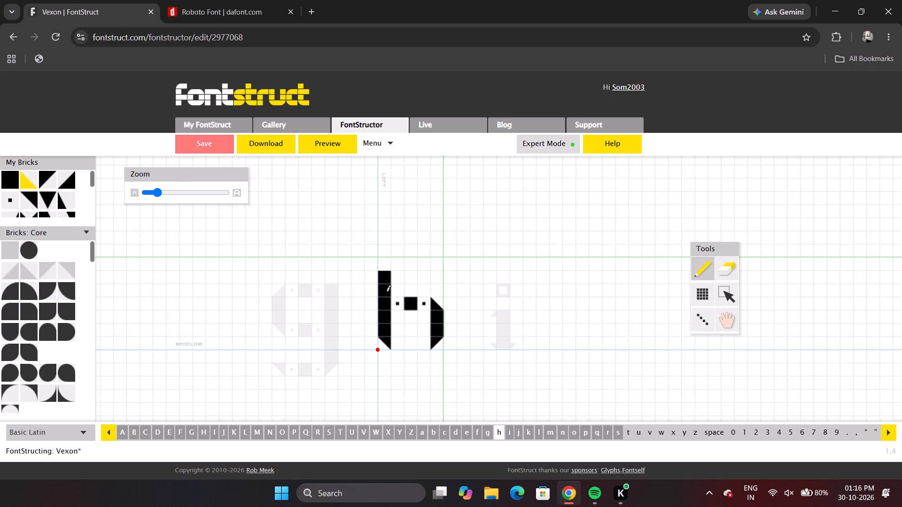
pyautogui.click(384, 274)
pyautogui.click(384, 274)
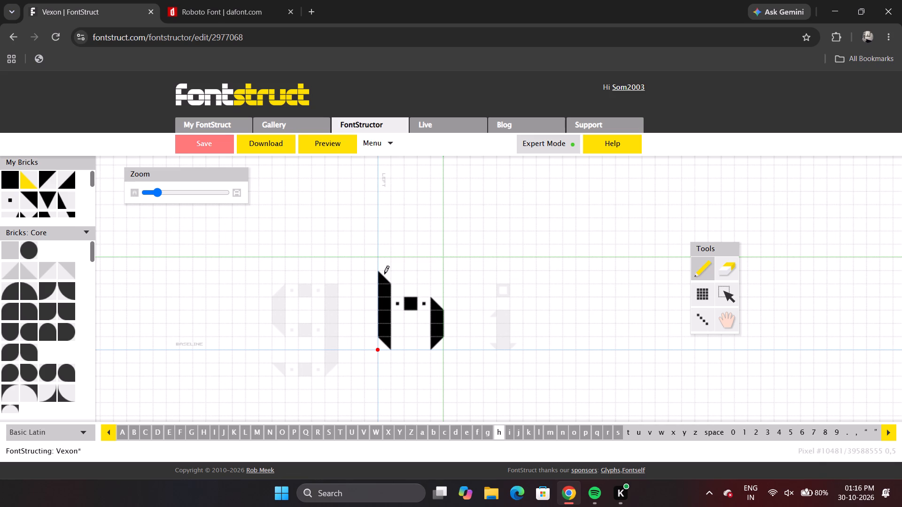
pyautogui.click(384, 274)
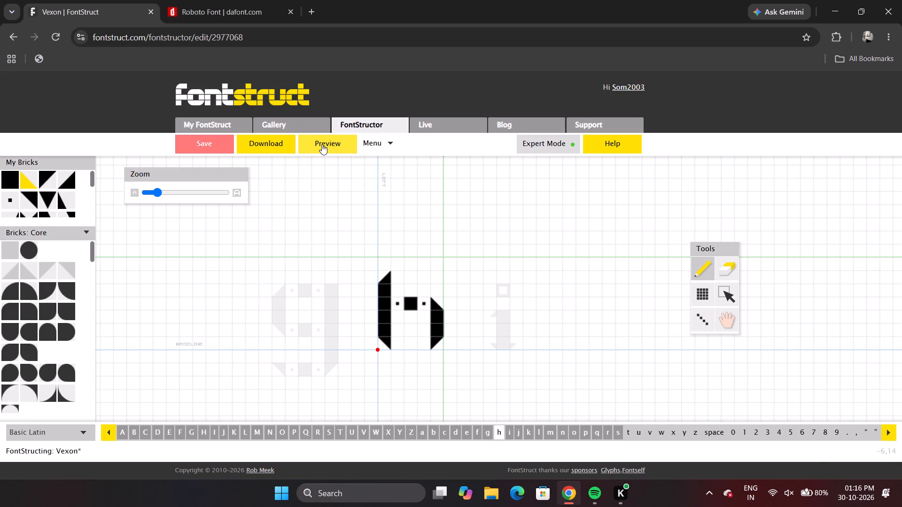
pyautogui.click(323, 144)
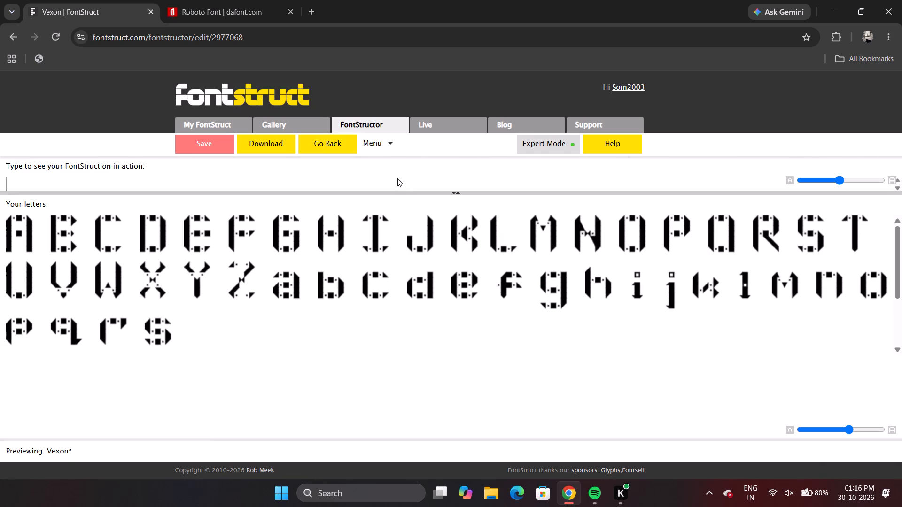
pyautogui.click(328, 144)
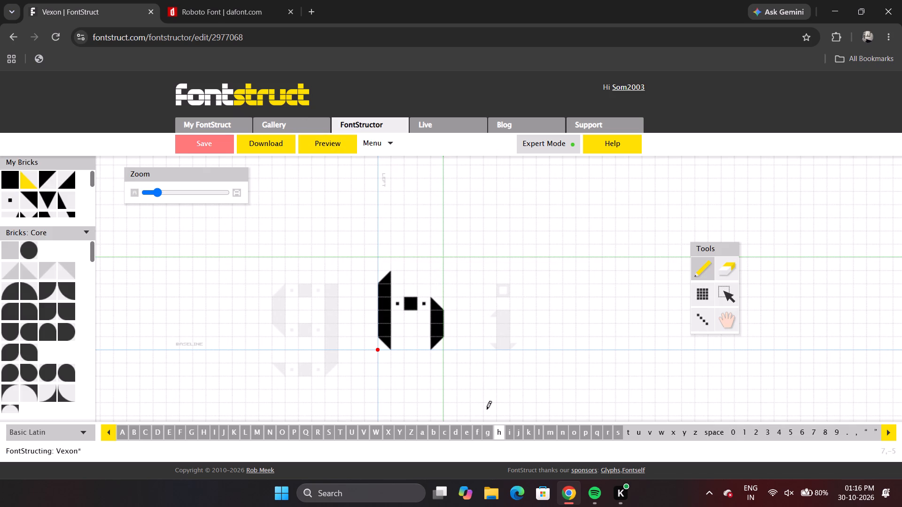
# Raise the top two brick rows of the lowercase f one grid row, filling the stem gap with a full square brick, and preview.
pyautogui.click(479, 430)
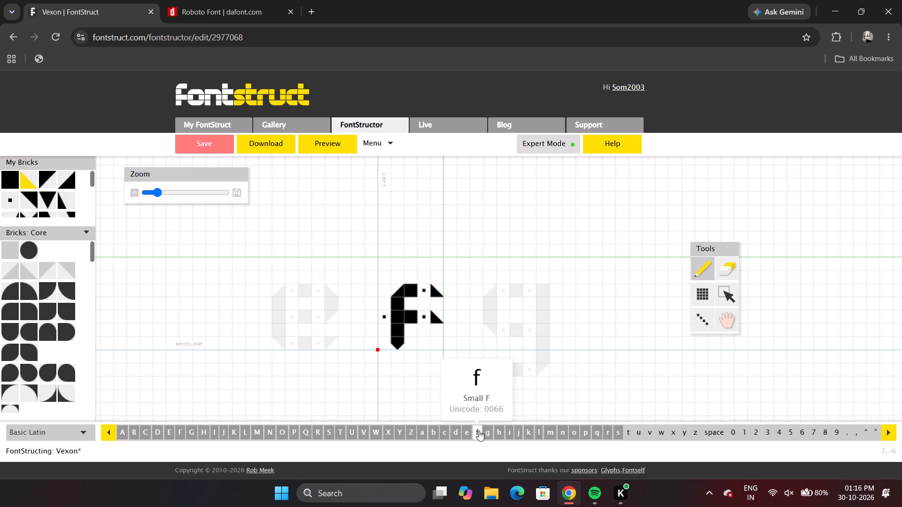
pyautogui.click(729, 294)
pyautogui.moveTo(375, 280); pyautogui.dragTo(435, 300)
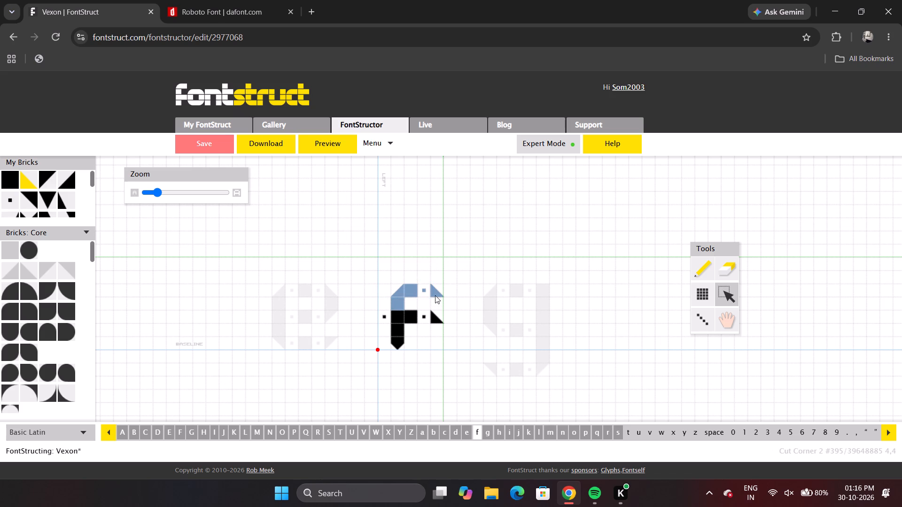
pyautogui.moveTo(435, 295); pyautogui.dragTo(435, 280)
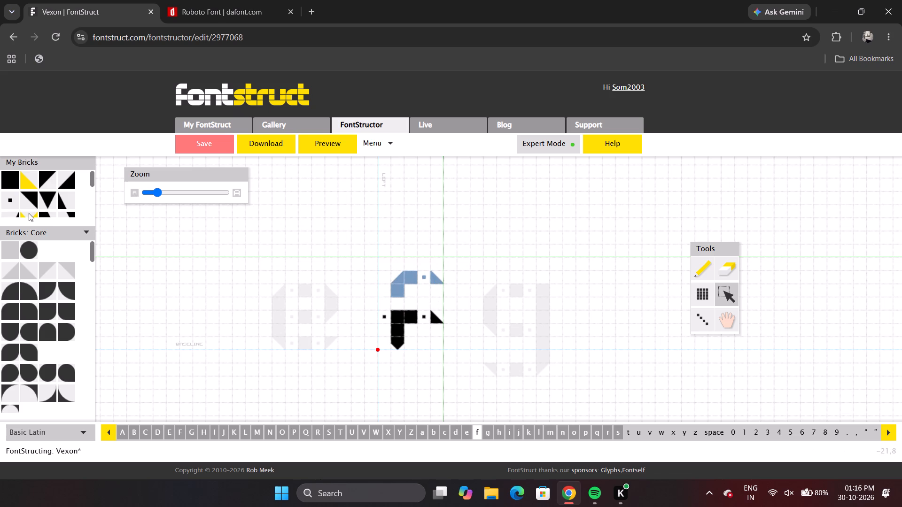
pyautogui.click(9, 187)
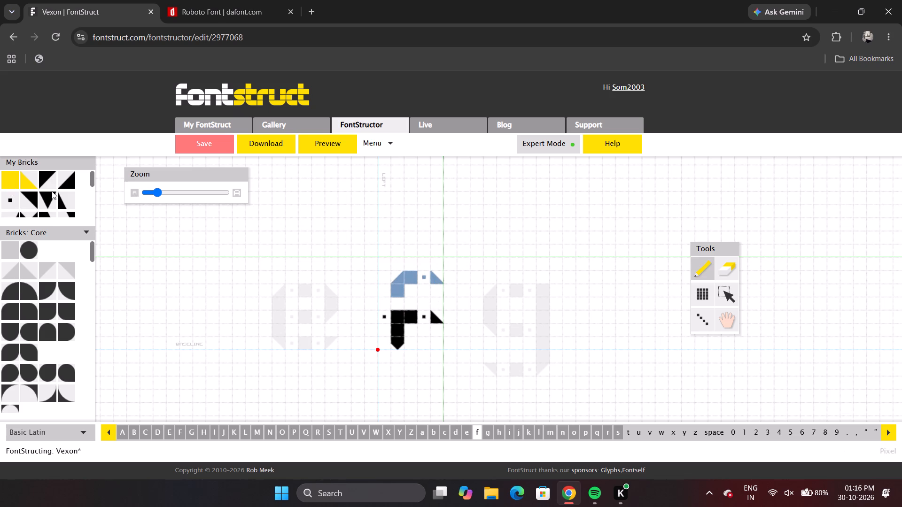
pyautogui.click(398, 308)
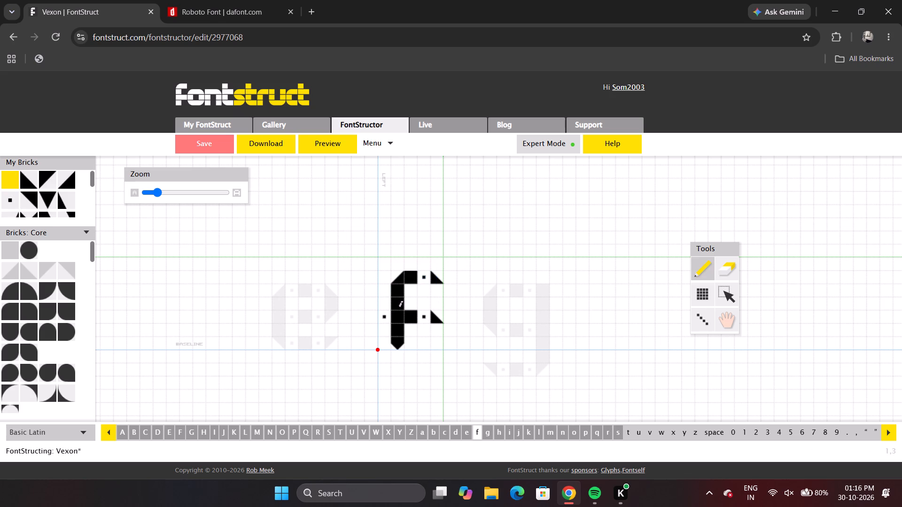
pyautogui.click(328, 149)
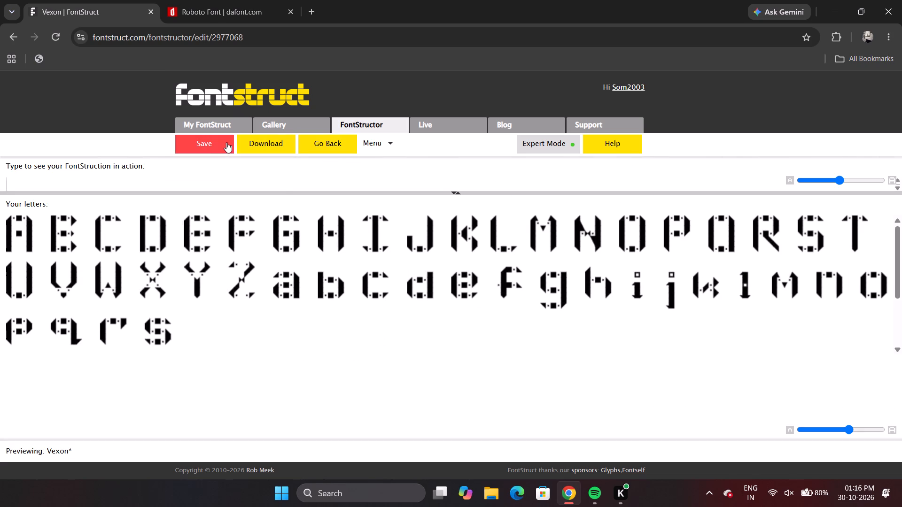
# Save the Vexon font and return to editing the lowercase f.
pyautogui.click(226, 142)
pyautogui.click(329, 146)
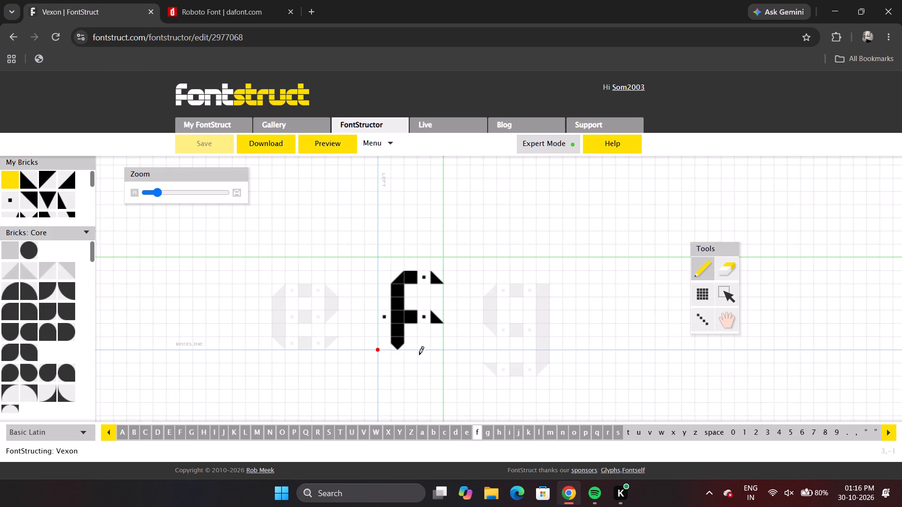
# Move the lowercase f's crossbar row, including its stem brick and end pieces, up one grid row.
pyautogui.click(733, 301)
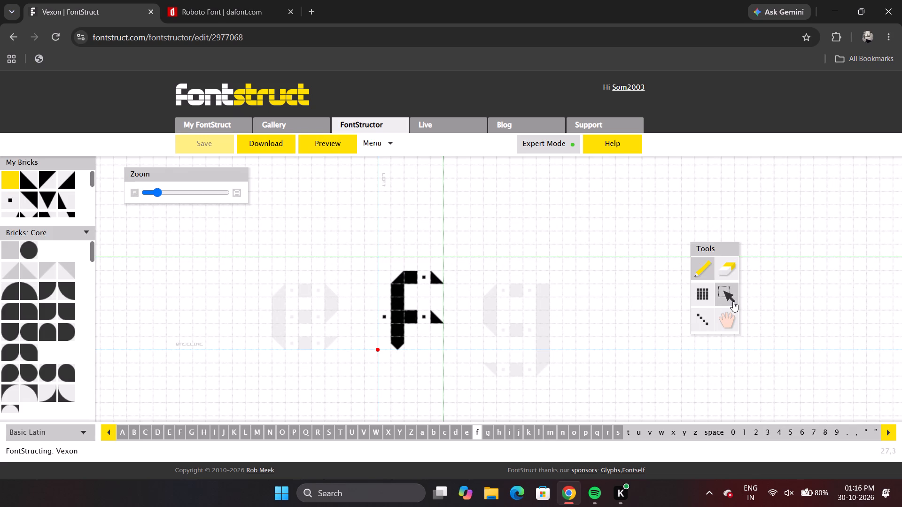
pyautogui.moveTo(373, 317); pyautogui.dragTo(438, 312)
pyautogui.moveTo(433, 315); pyautogui.dragTo(433, 301)
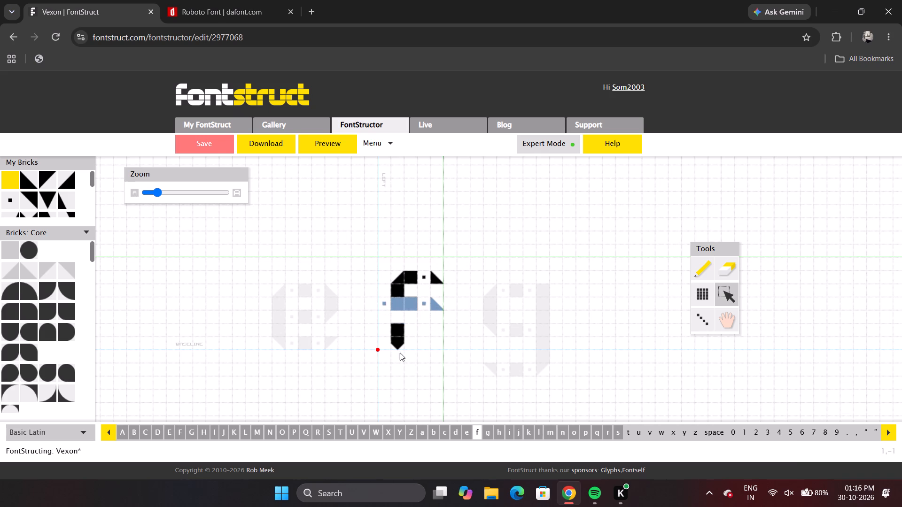
# Fill the gap in the lowercase f's stem below the crossbar with a full square brick, and preview the letters.
pyautogui.click(395, 320)
pyautogui.click(397, 310)
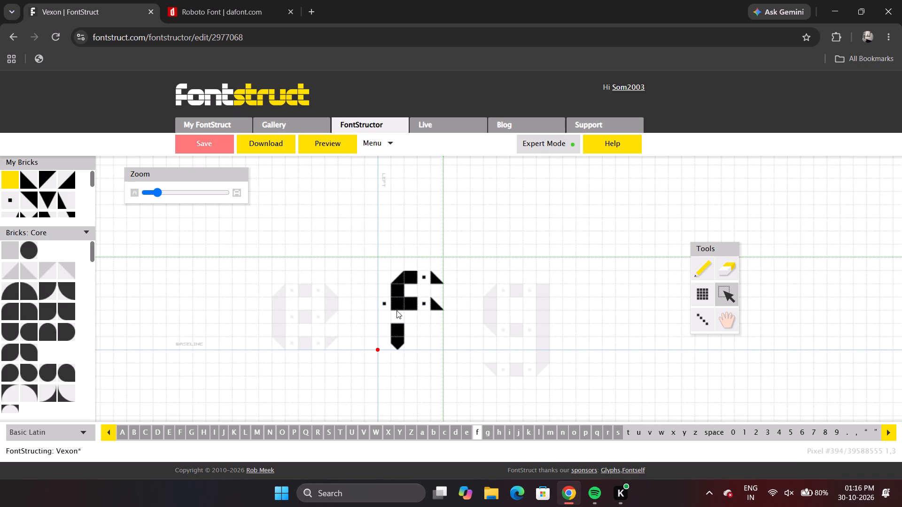
pyautogui.click(18, 184)
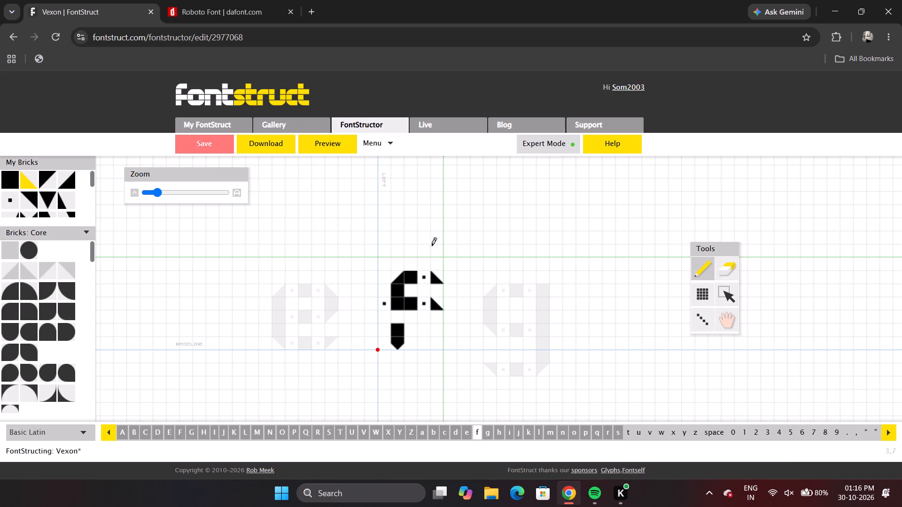
pyautogui.doubleClick(4, 188)
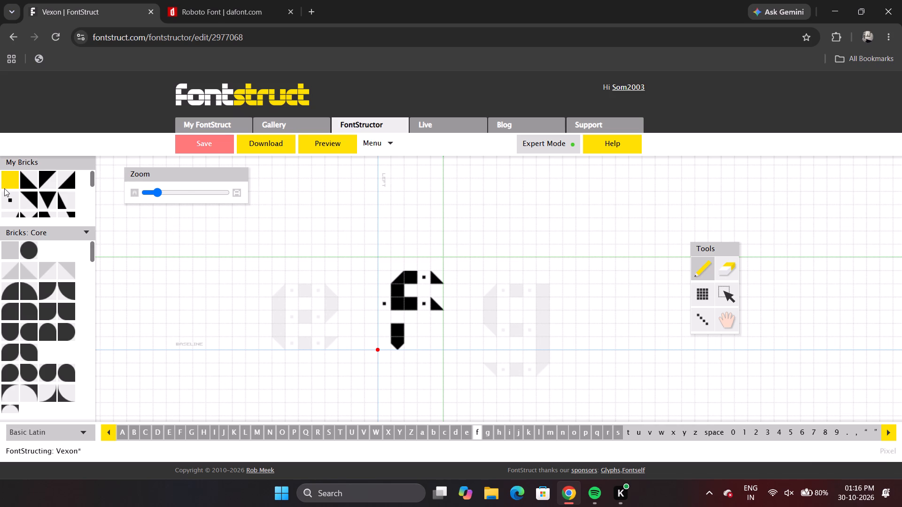
pyautogui.click(397, 323)
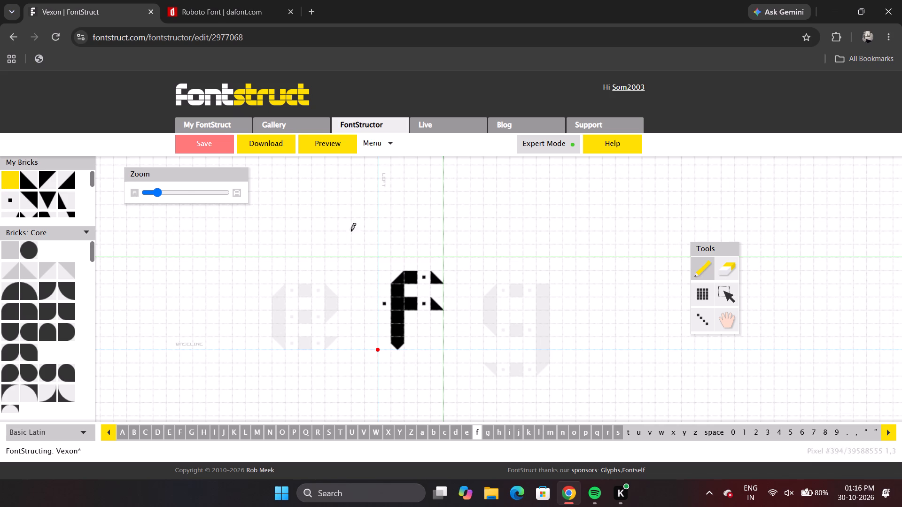
pyautogui.click(334, 152)
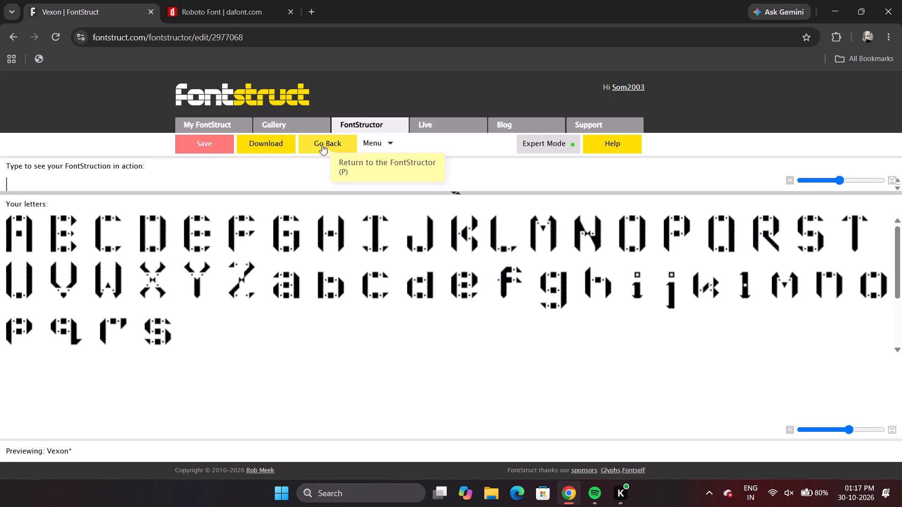
pyautogui.click(322, 145)
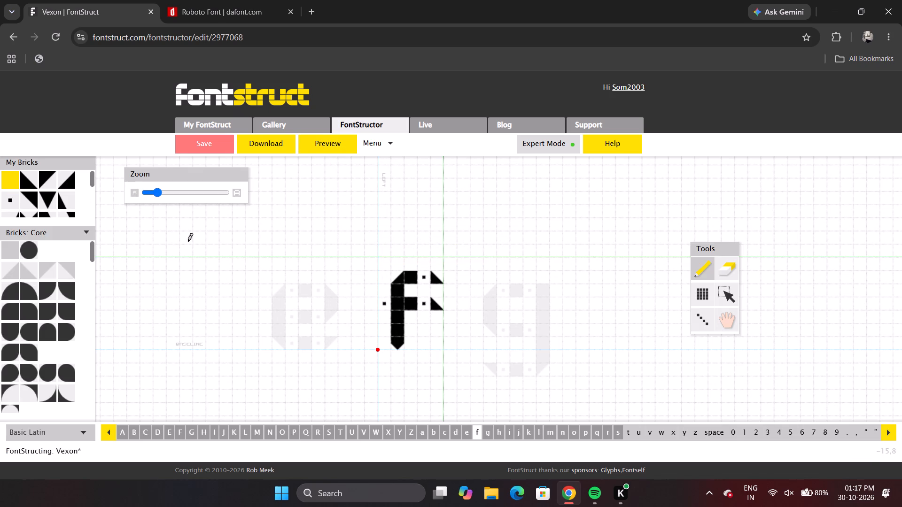
# Examine the Roboto lowercase letter proportions on the dafont page and compare them with the Vexon letter preview.
pyautogui.click(257, 18)
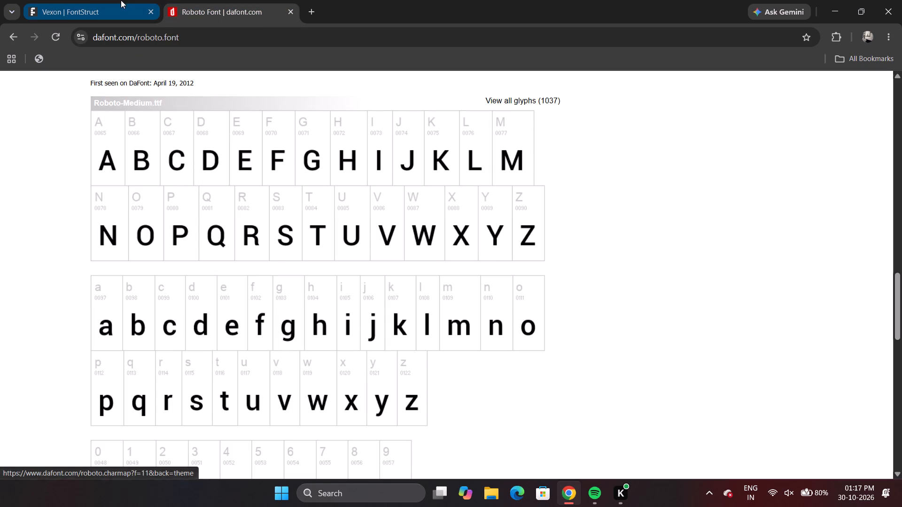
pyautogui.click(100, 1)
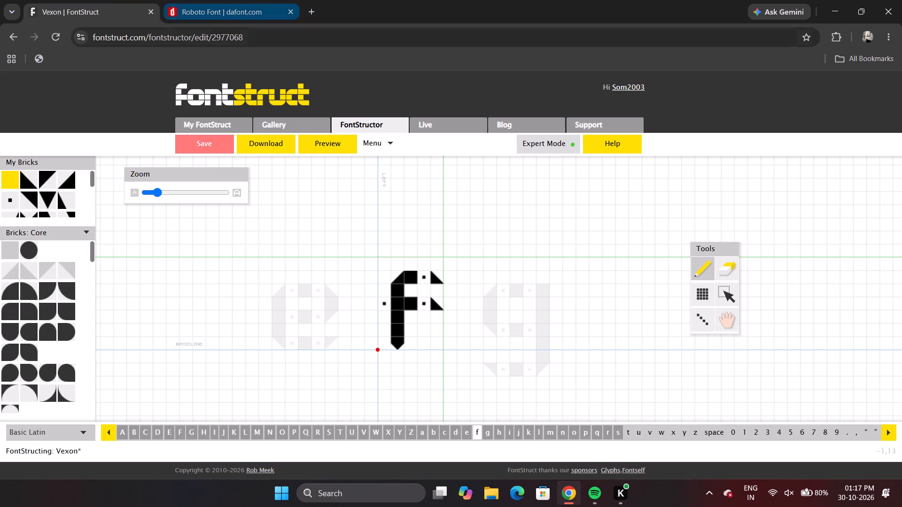
pyautogui.click(202, 7)
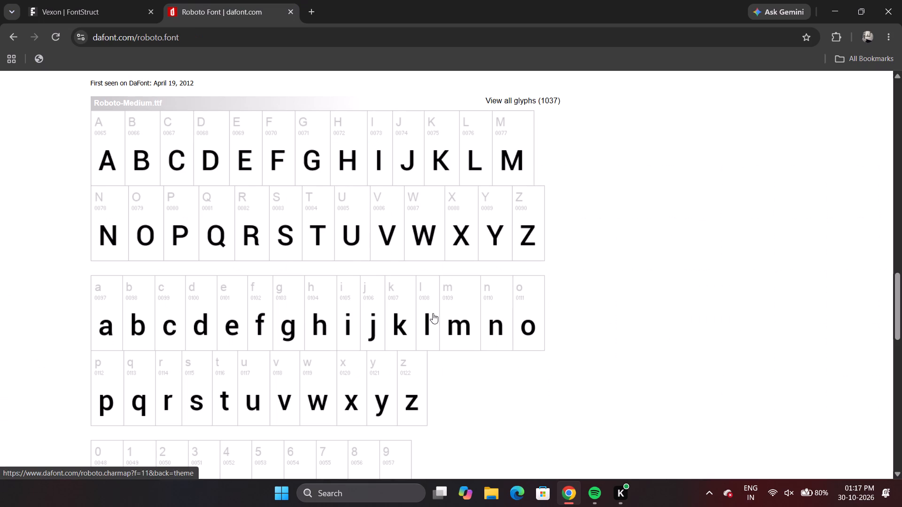
pyautogui.scroll(-1, 433, 313)
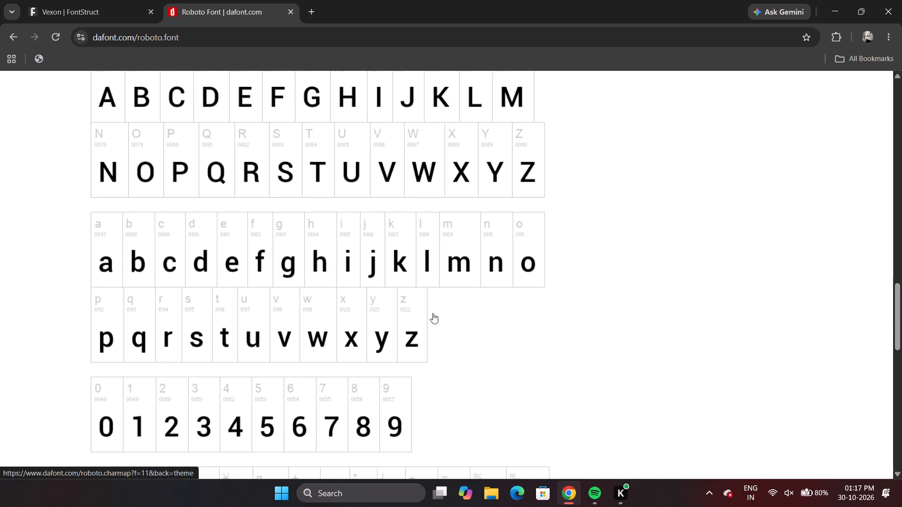
pyautogui.scroll(-1, 433, 313)
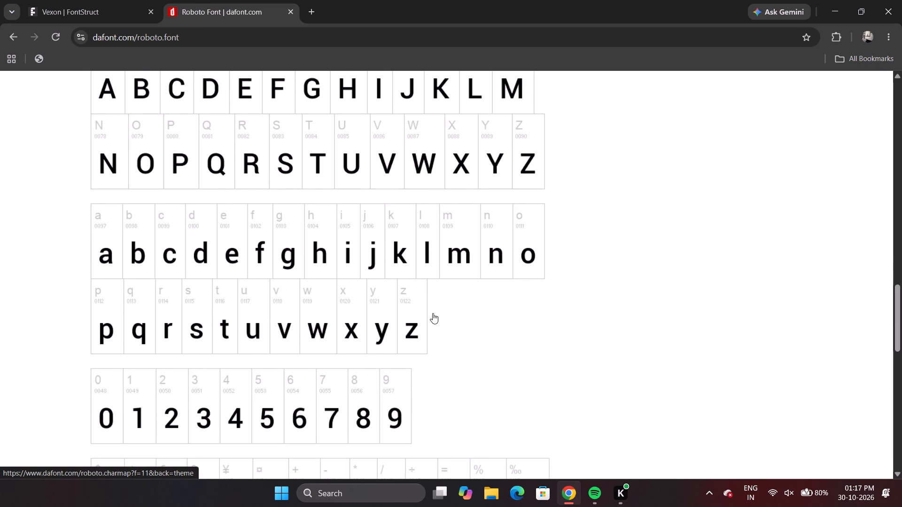
pyautogui.scroll(-2, 433, 313)
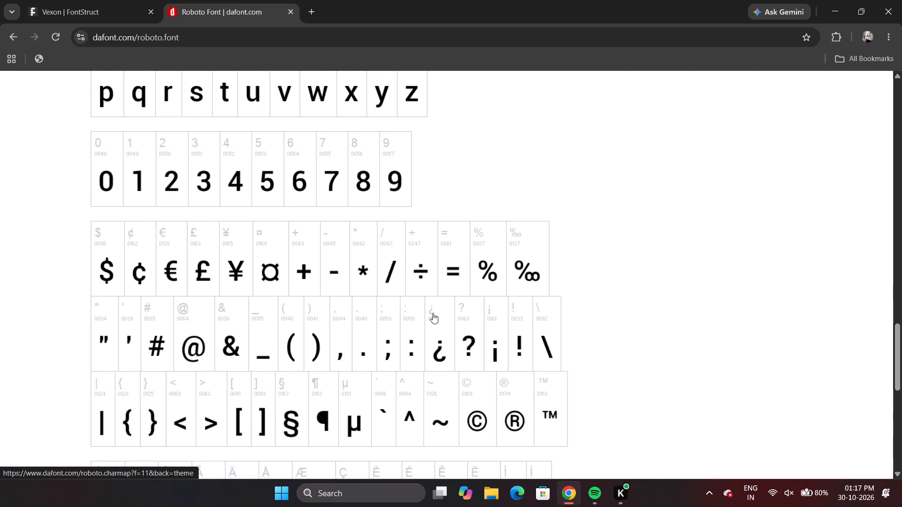
pyautogui.scroll(4, 433, 313)
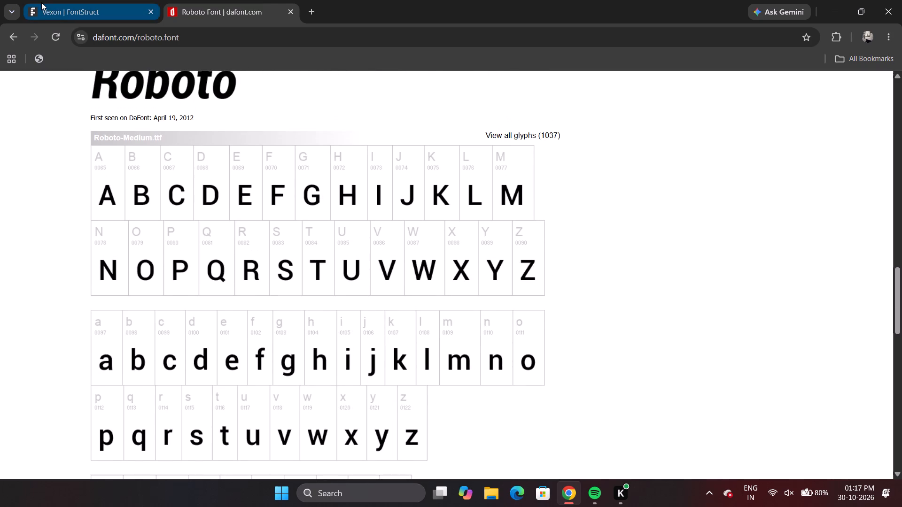
pyautogui.click(41, 2)
pyautogui.click(337, 142)
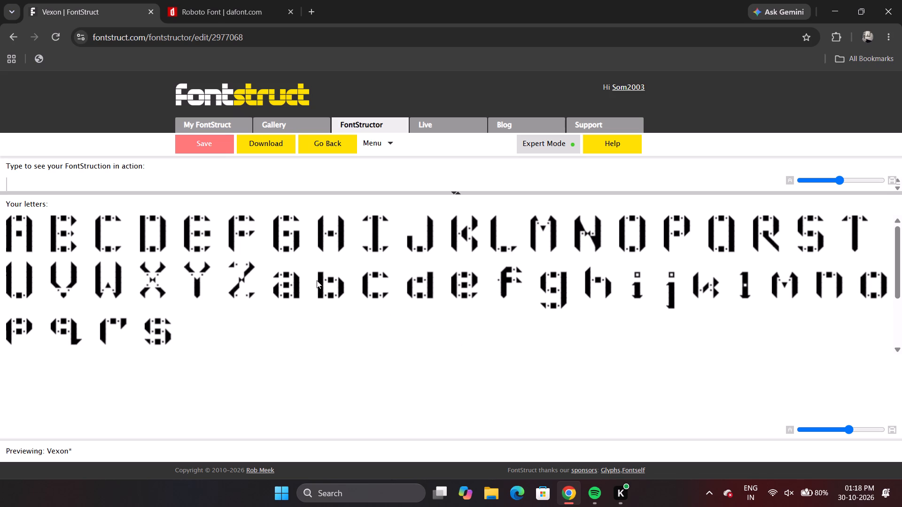
pyautogui.click(322, 143)
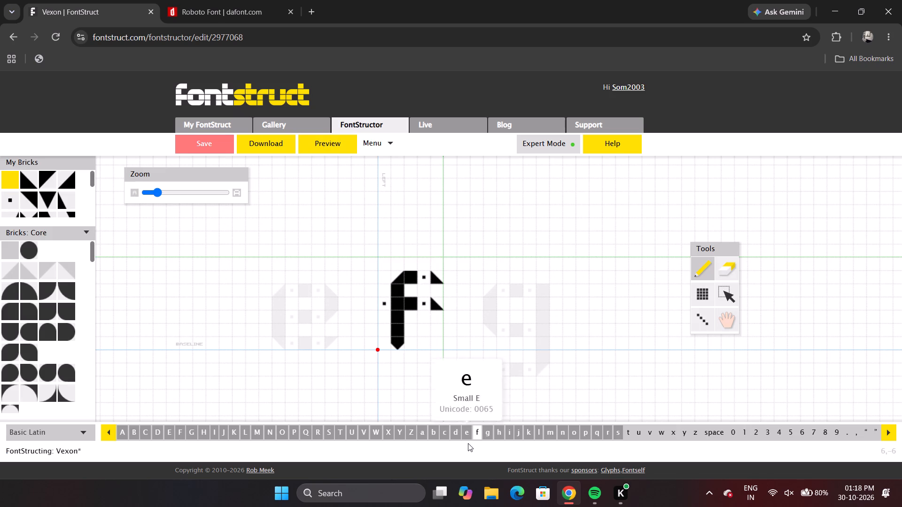
# Extend the stems of the lowercase b and d upward by one full square brick each, and preview the letters.
pyautogui.click(433, 427)
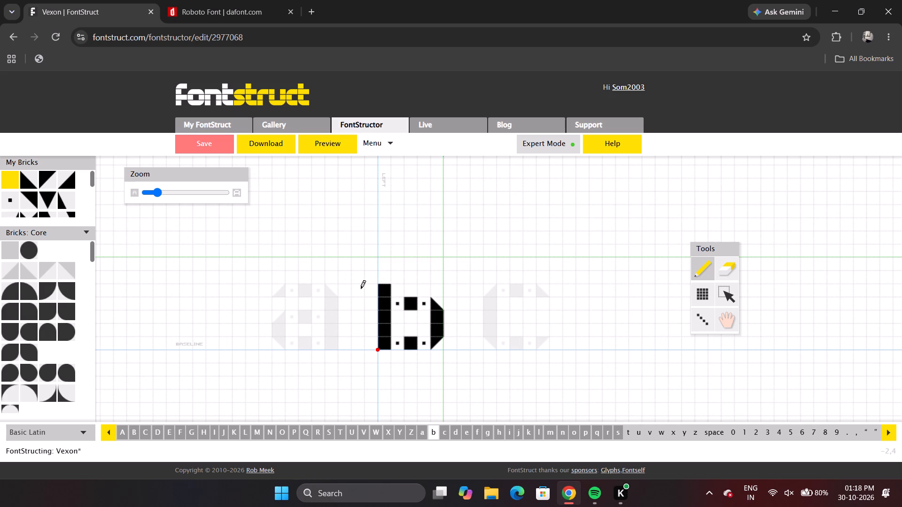
pyautogui.click(386, 283)
pyautogui.click(459, 429)
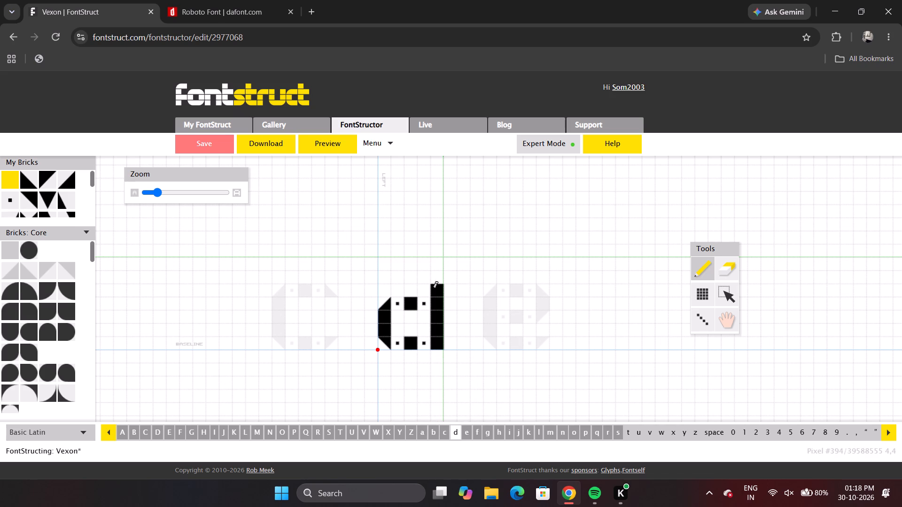
pyautogui.click(438, 280)
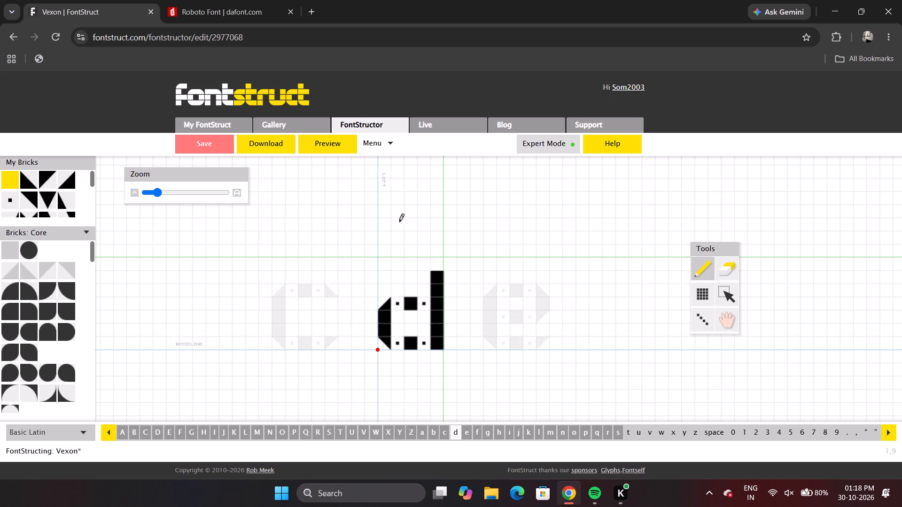
pyautogui.click(334, 145)
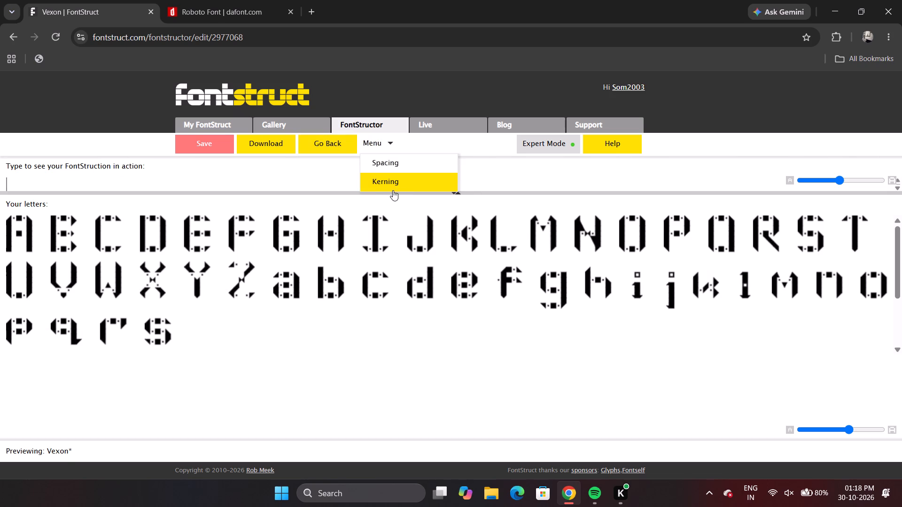
pyautogui.click(332, 143)
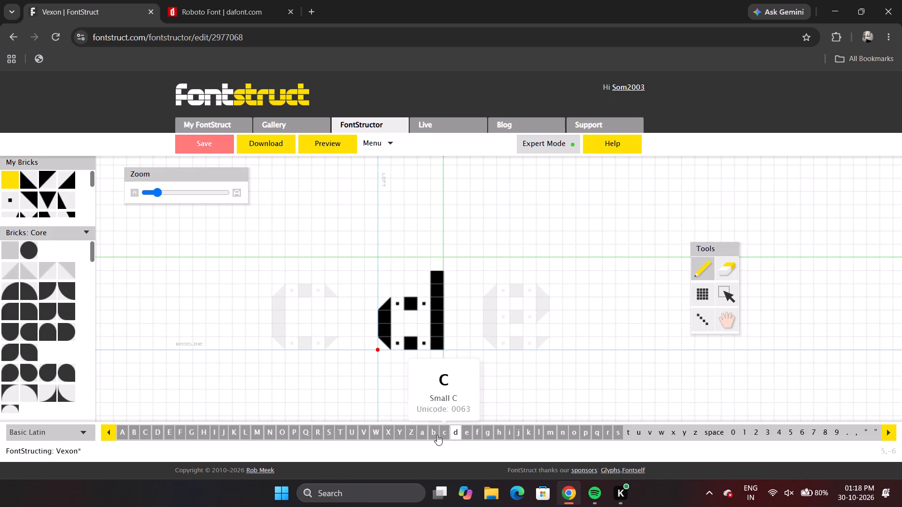
# Compare the heights and shapes of the lowercase a, b, c and d by going back and forth between these glyphs.
pyautogui.press('Left')
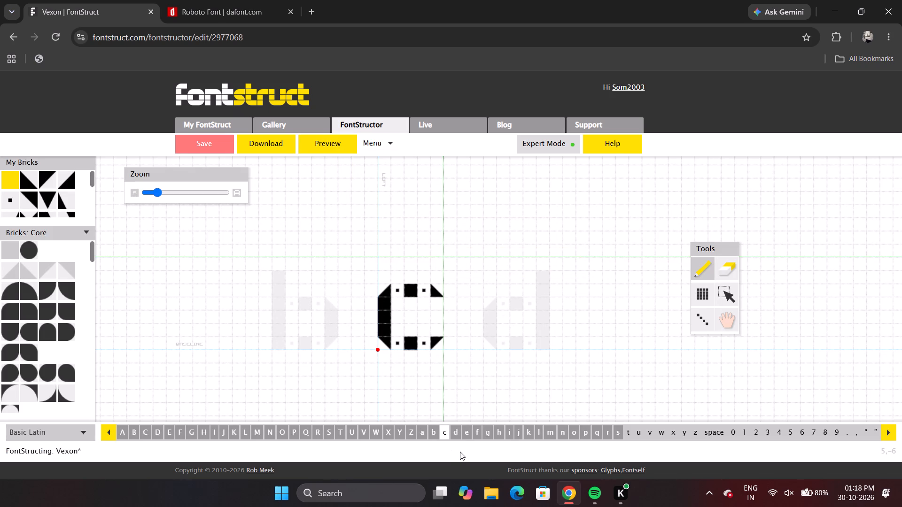
pyautogui.press('Left')
pyautogui.press('Left')
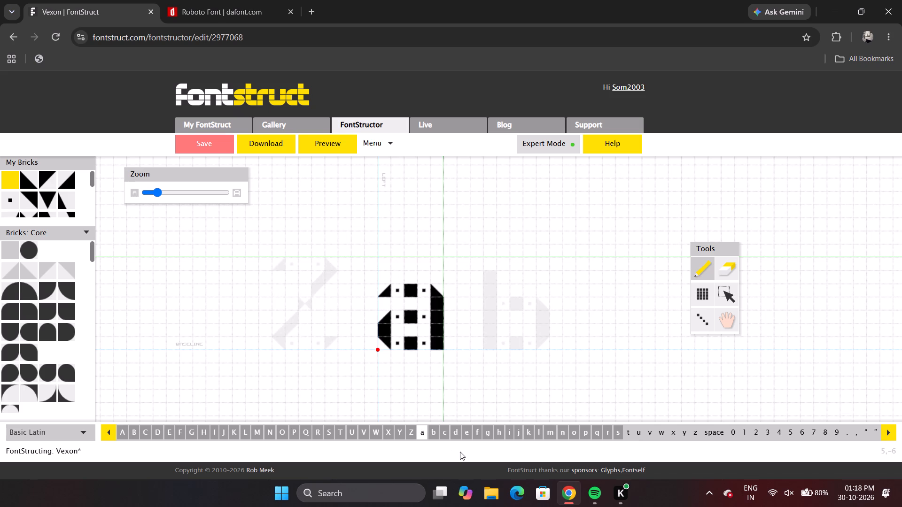
pyautogui.press('Right')
pyautogui.press('Left')
pyautogui.press('Right')
pyautogui.press('Left')
pyautogui.press('Right')
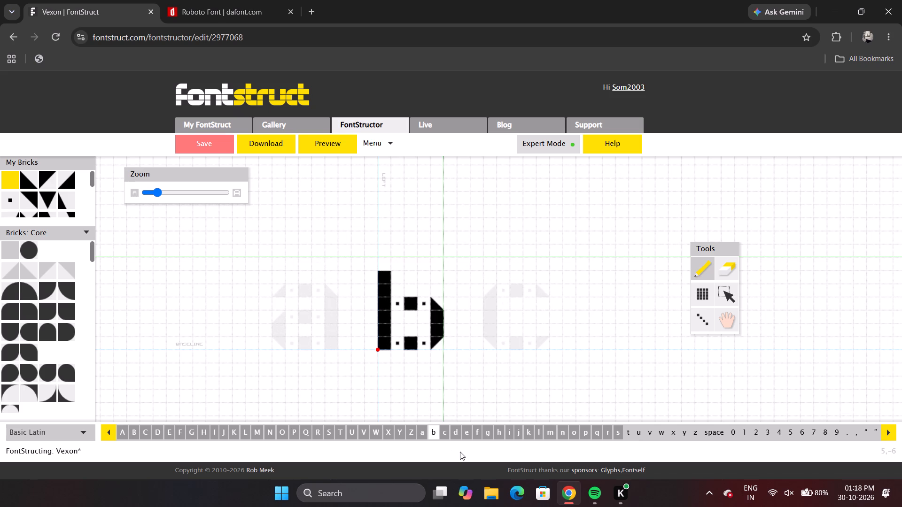
pyautogui.press('Left')
pyautogui.press('Right')
pyautogui.press('Left')
pyautogui.press('Right')
pyautogui.press('Right')
pyautogui.press('Left')
pyautogui.press('Right')
pyautogui.press('Right')
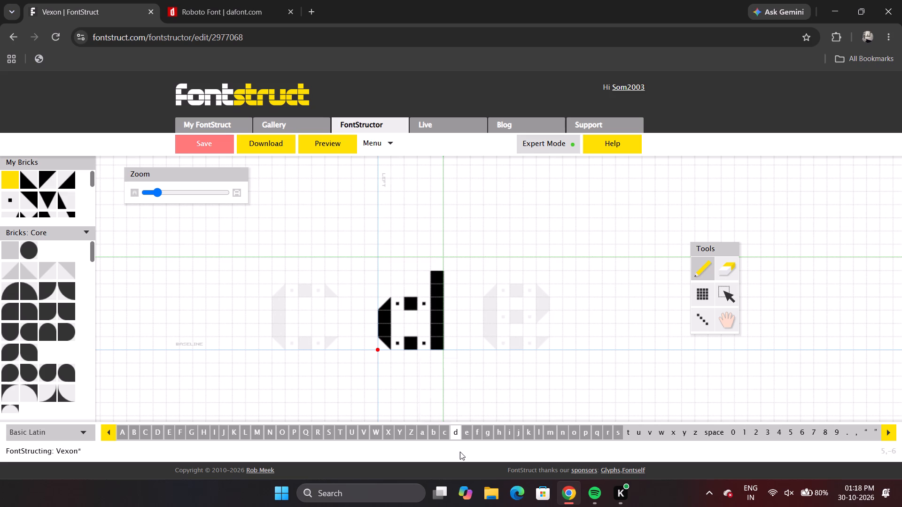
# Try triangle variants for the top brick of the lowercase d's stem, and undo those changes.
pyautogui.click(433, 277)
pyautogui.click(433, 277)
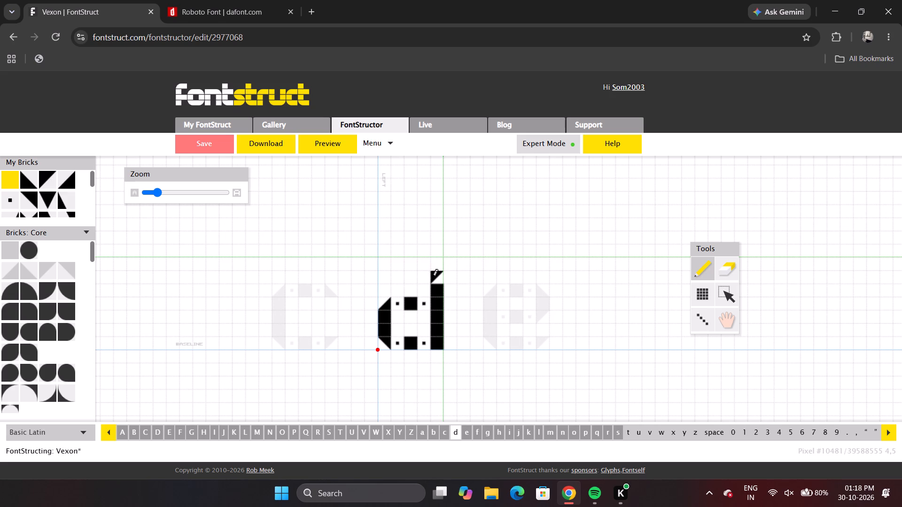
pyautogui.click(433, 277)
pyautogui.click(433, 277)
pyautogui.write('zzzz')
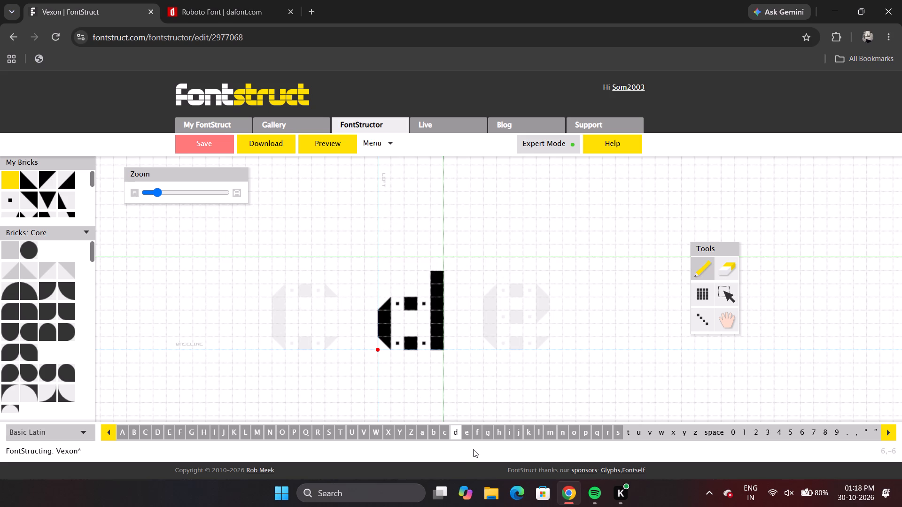
# Replace the lowercase f's crossbar bricks to the right of the stem with one small dot brick directly beside the stem.
pyautogui.press('Right')
pyautogui.press('Left')
pyautogui.press('Right')
pyautogui.press('Right')
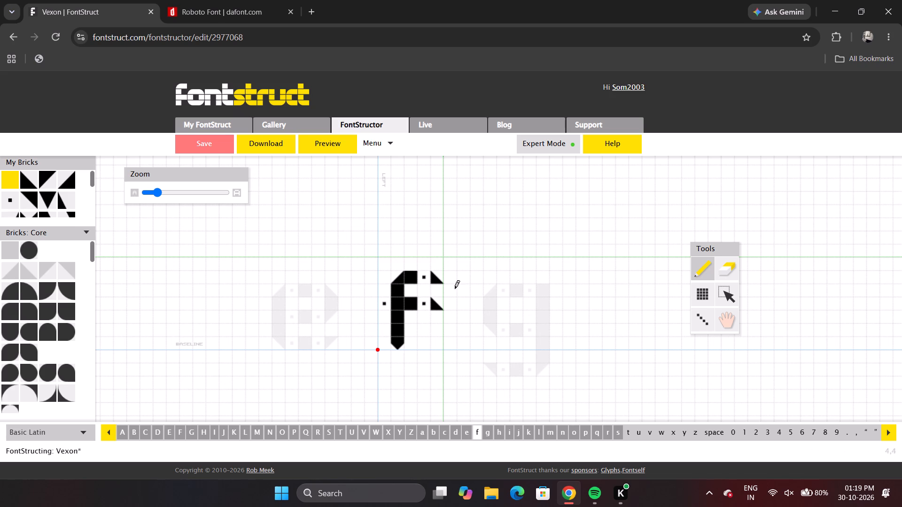
pyautogui.press('e')
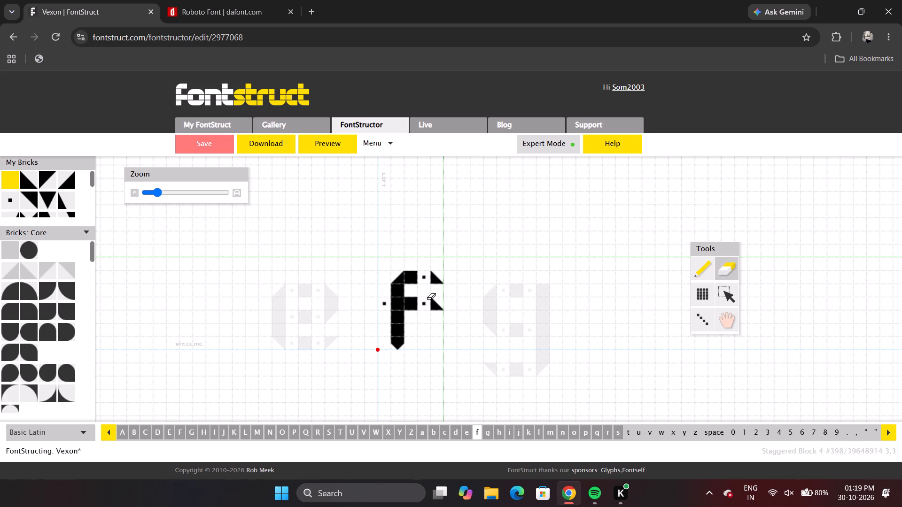
pyautogui.click(435, 309)
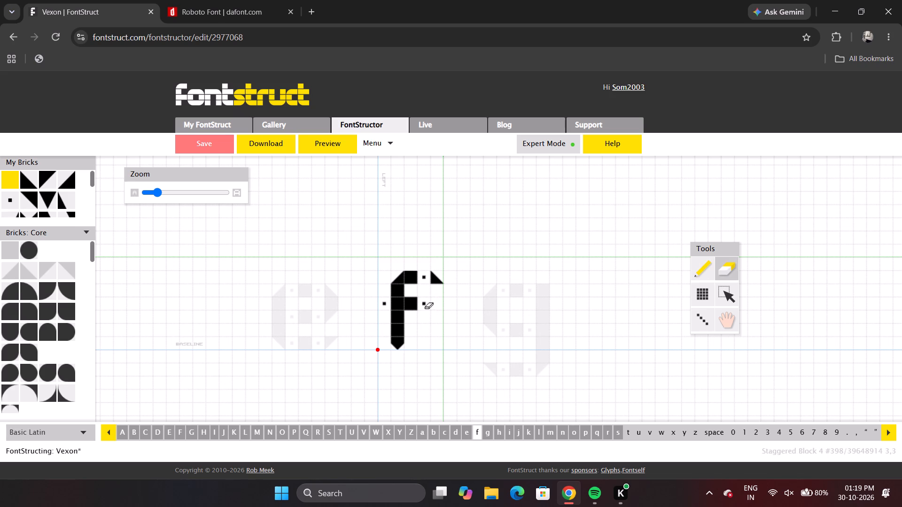
pyautogui.click(417, 306)
pyautogui.click(421, 306)
pyautogui.click(14, 206)
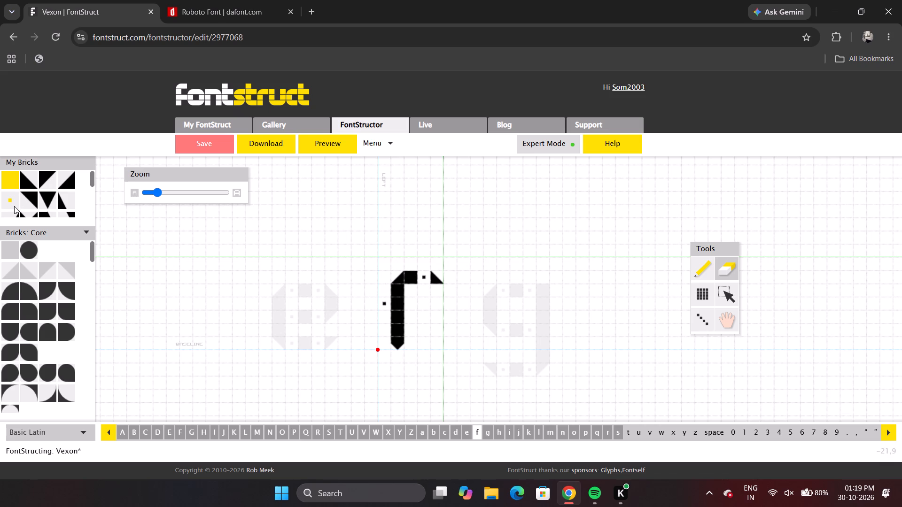
pyautogui.click(411, 306)
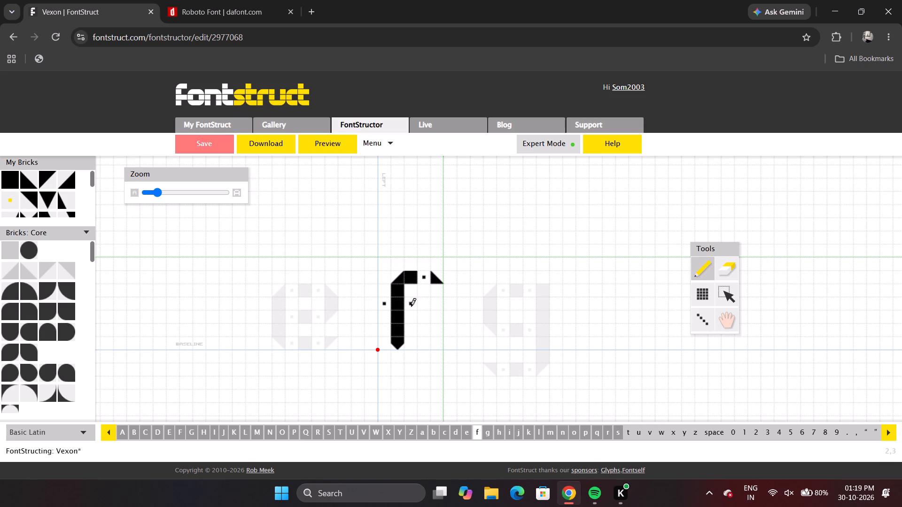
# Replace the small dot brick beside the lowercase f's stem with a full square brick, and preview the letters.
pyautogui.click(338, 145)
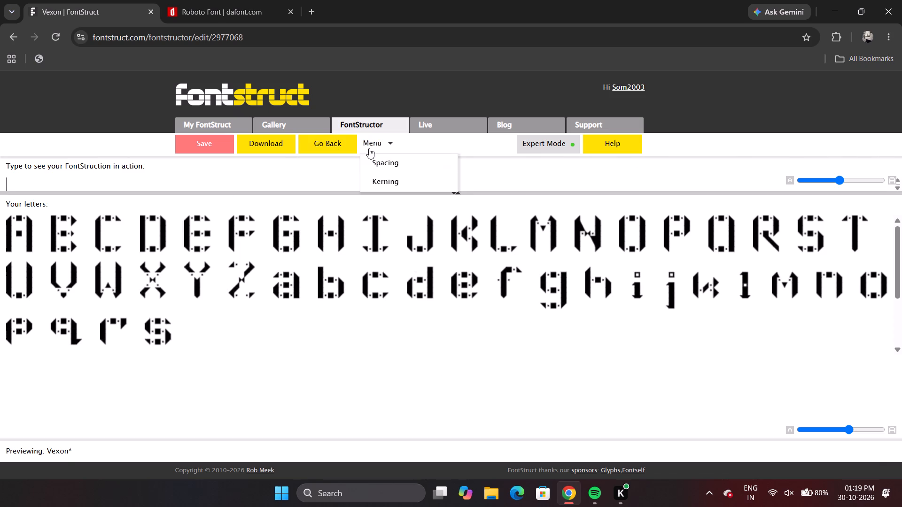
pyautogui.click(341, 143)
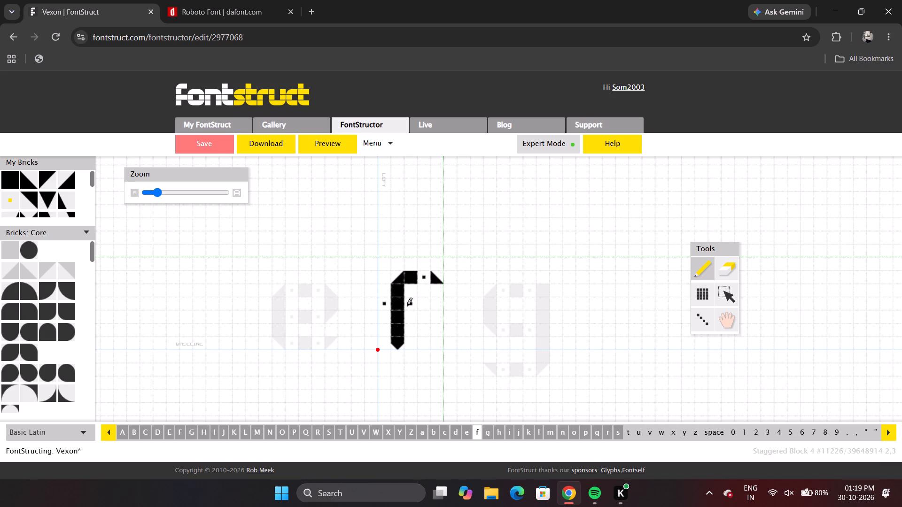
pyautogui.click(7, 181)
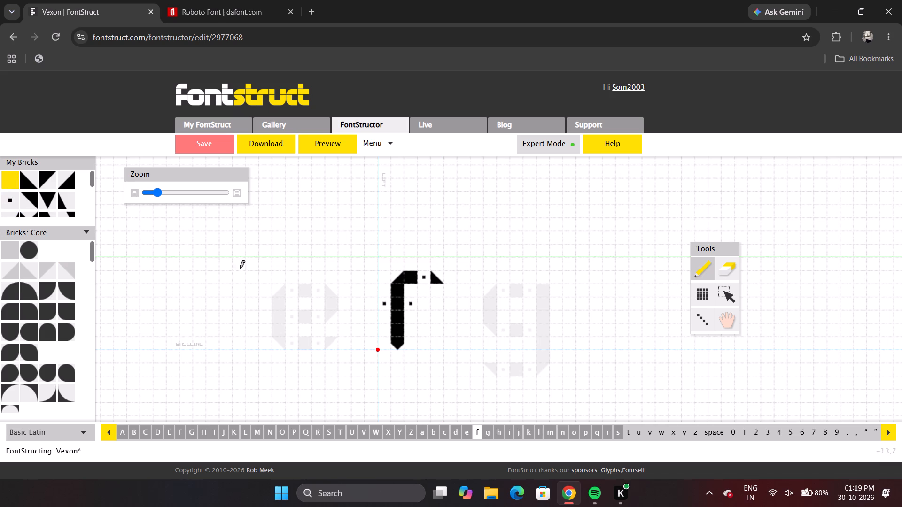
pyautogui.click(409, 306)
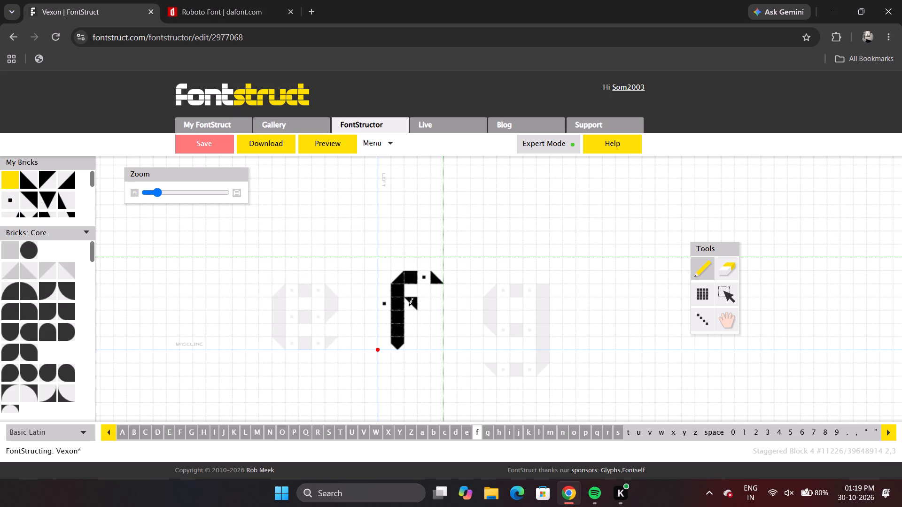
pyautogui.click(409, 306)
pyautogui.rightClick(444, 320)
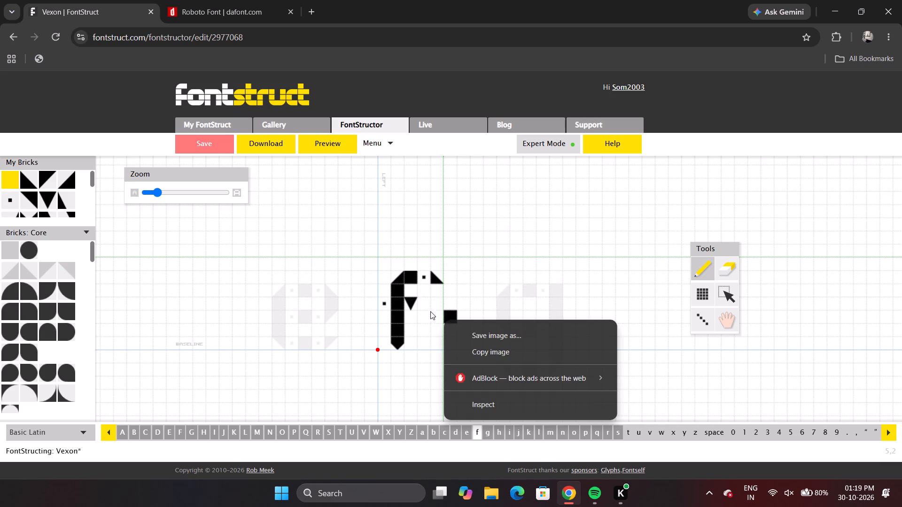
pyautogui.click(415, 301)
pyautogui.press('e')
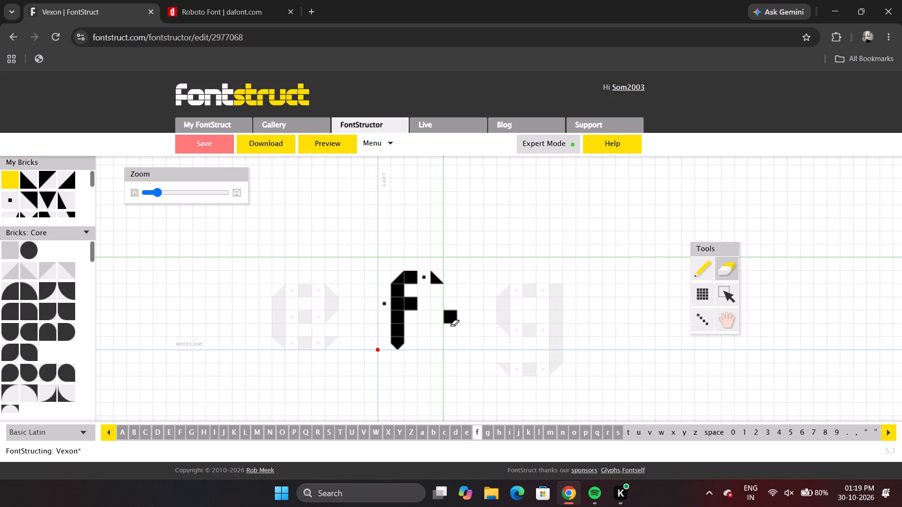
pyautogui.click(450, 319)
pyautogui.click(333, 146)
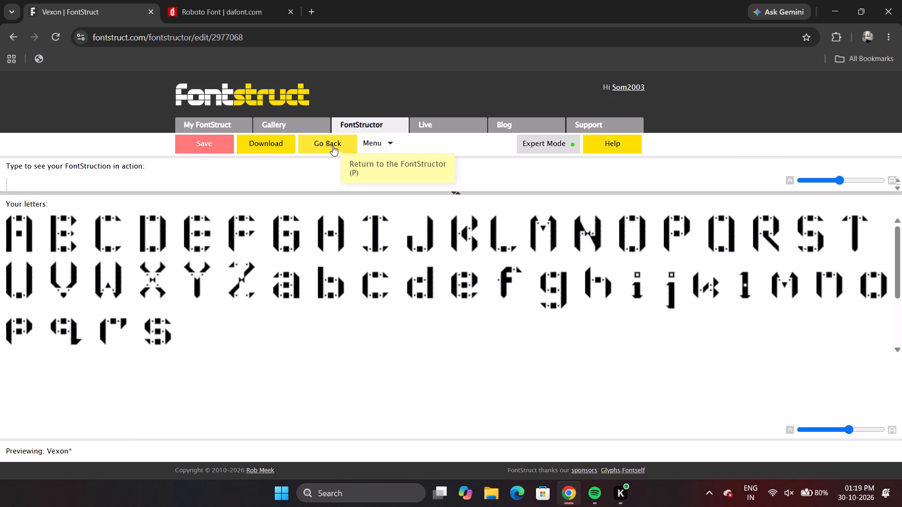
pyautogui.click(333, 146)
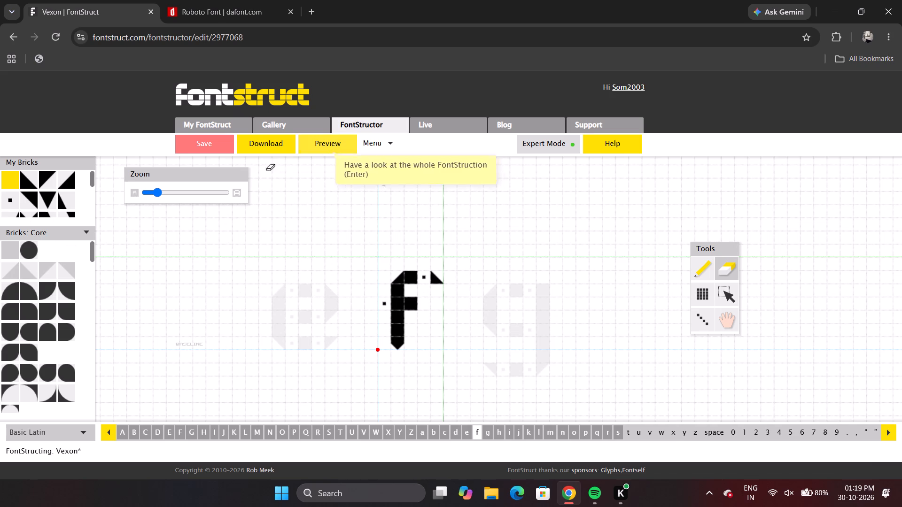
pyautogui.click(342, 140)
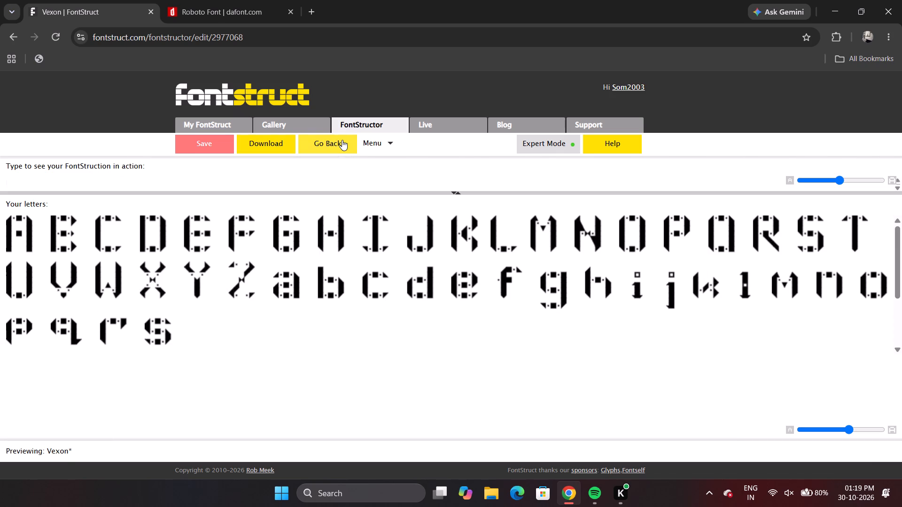
pyautogui.click(331, 144)
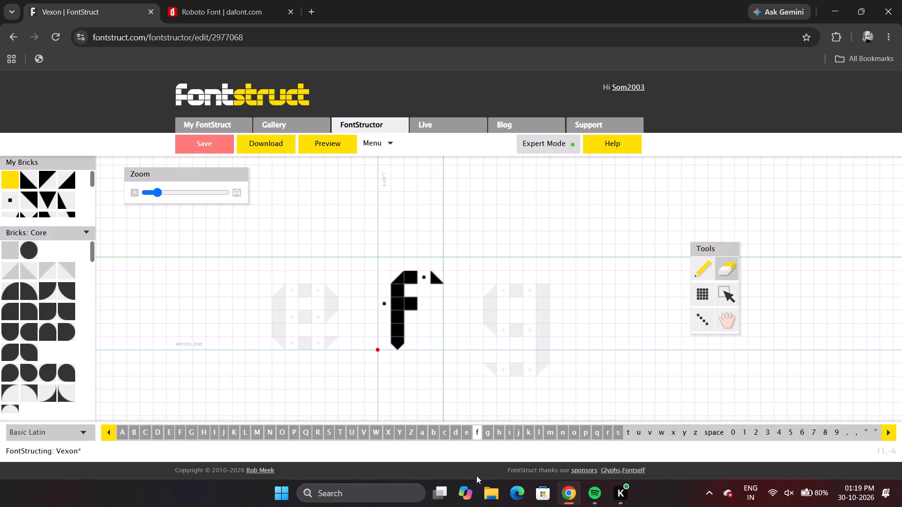
# Compare the lowercase f and g by switching back and forth between the two glyphs and checking the letter preview.
pyautogui.press('Right')
pyautogui.press('Left')
pyautogui.press('Right')
pyautogui.press('Left')
pyautogui.press('Right')
pyautogui.press('Left')
pyautogui.press('Right')
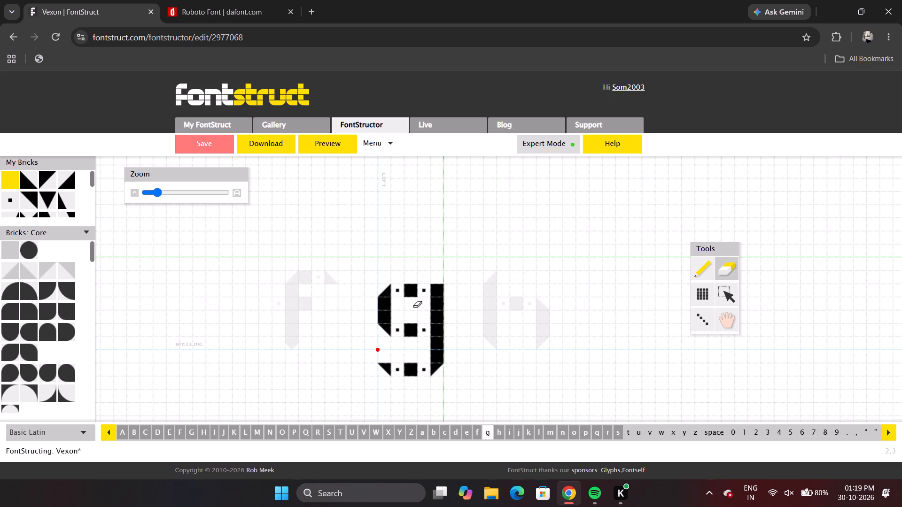
pyautogui.click(328, 144)
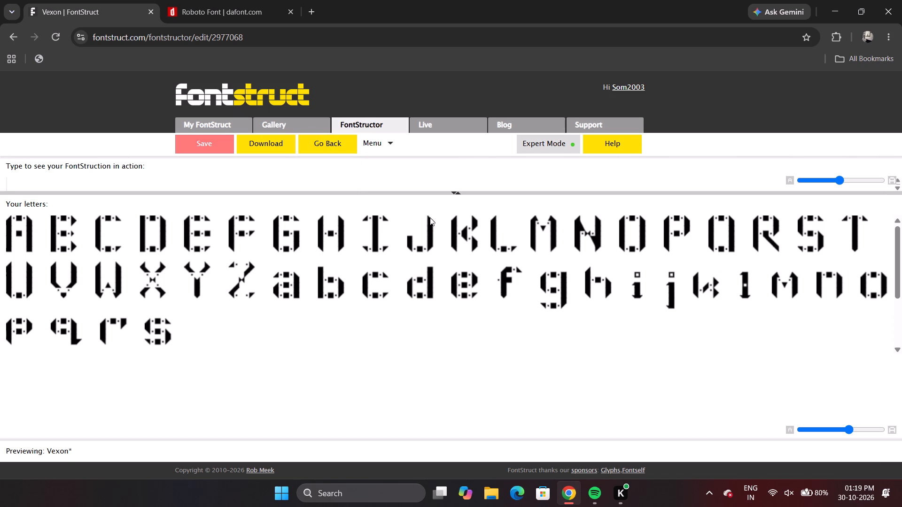
pyautogui.click(327, 146)
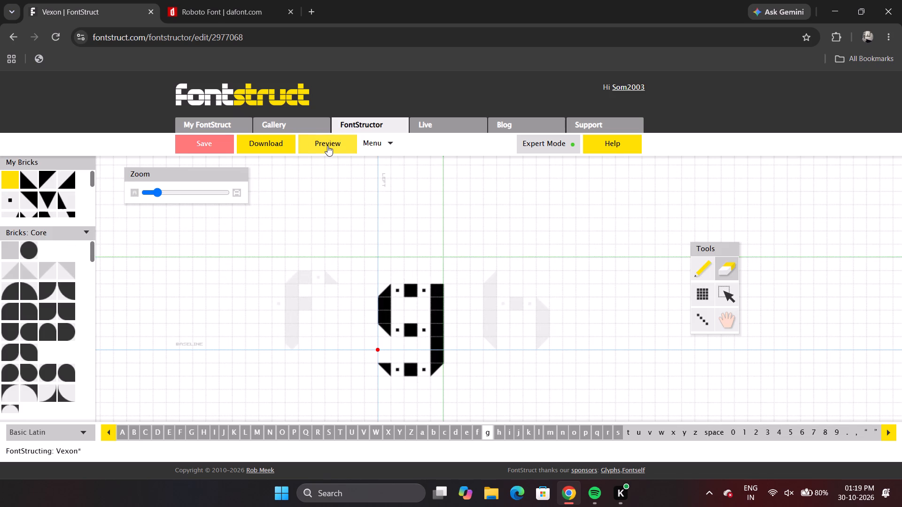
pyautogui.press('Left')
pyautogui.press('Right')
pyautogui.press('Left')
pyautogui.press('Right')
pyautogui.press('Left')
pyautogui.press('Right')
pyautogui.press('Left')
pyautogui.press('Right')
pyautogui.press('Left')
pyautogui.press('Right')
pyautogui.press('Left')
pyautogui.press('Right')
pyautogui.press('Left')
pyautogui.press('Right')
pyautogui.press('Left')
pyautogui.press('Right')
pyautogui.press('Left')
pyautogui.press('Right')
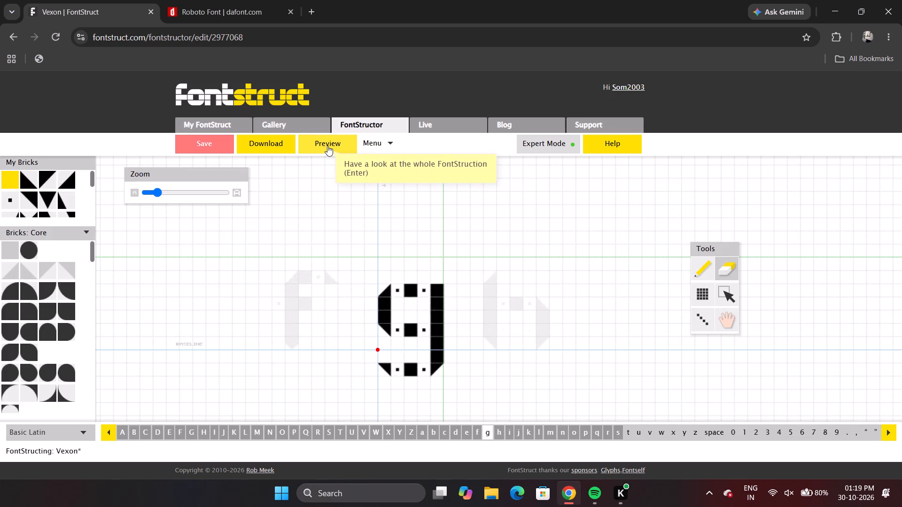
pyautogui.press('Left')
pyautogui.press('Right')
# Examine the lowercase glyphs from a through g one after another, and check them in the letter preview.
pyautogui.press('Left')
pyautogui.press('Left')
pyautogui.press('Left')
pyautogui.press('Left')
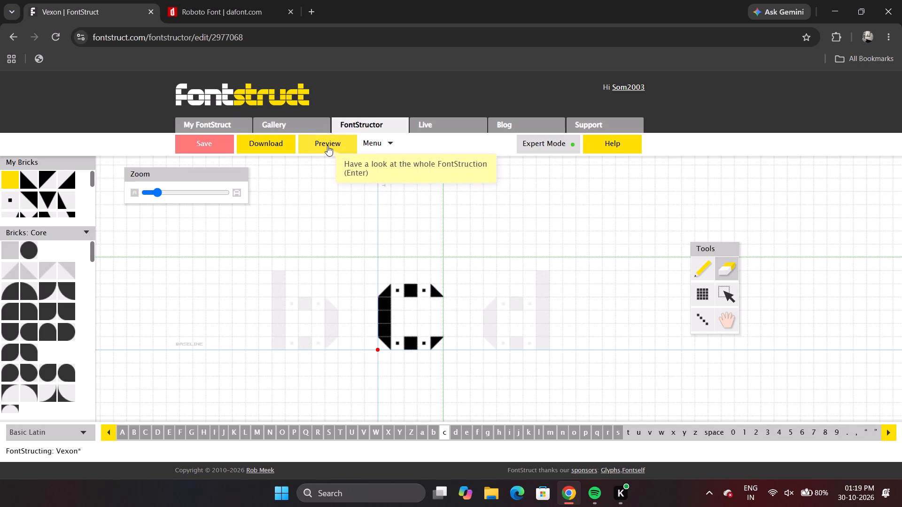
pyautogui.press('Left')
pyautogui.press('Left')
pyautogui.press('Right')
pyautogui.press('Right')
pyautogui.press('Right')
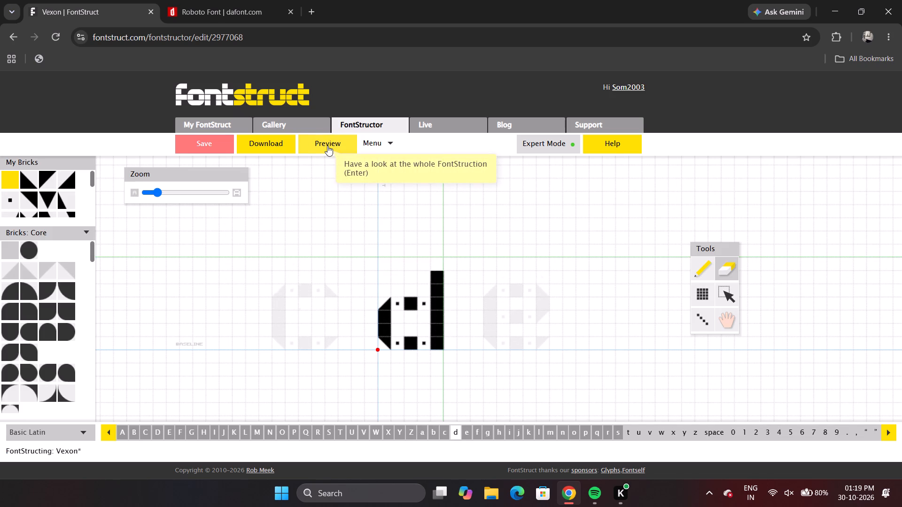
pyautogui.press('Right')
pyautogui.press('Right')
pyautogui.press('Right')
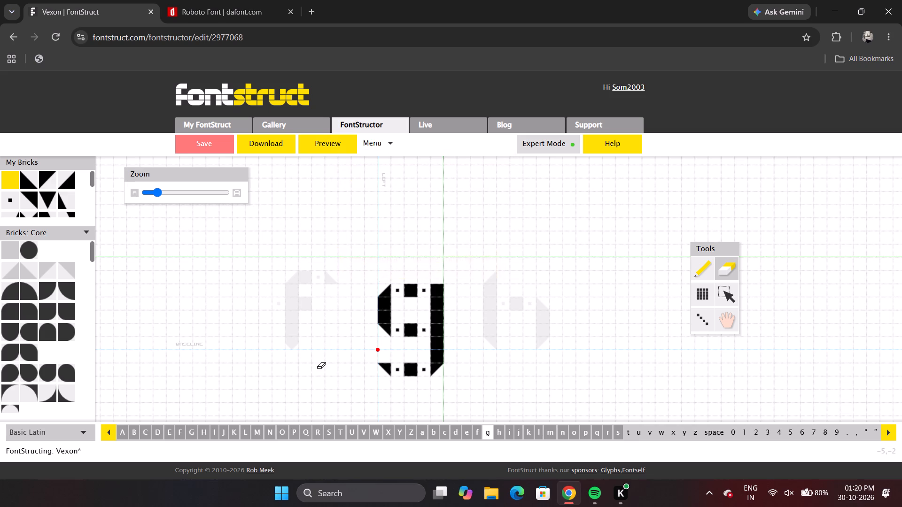
pyautogui.click(320, 141)
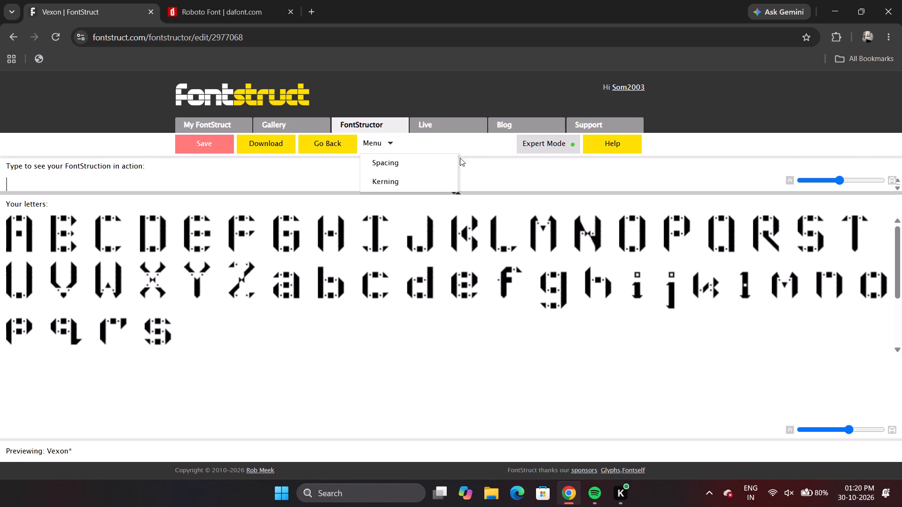
pyautogui.click(327, 142)
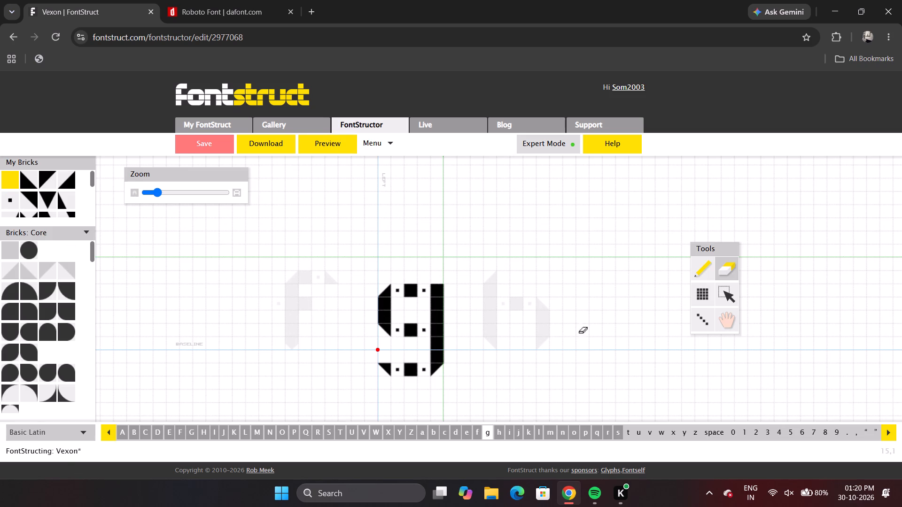
# Move the bottom row of the lowercase g's descender up by one brick.
pyautogui.click(723, 296)
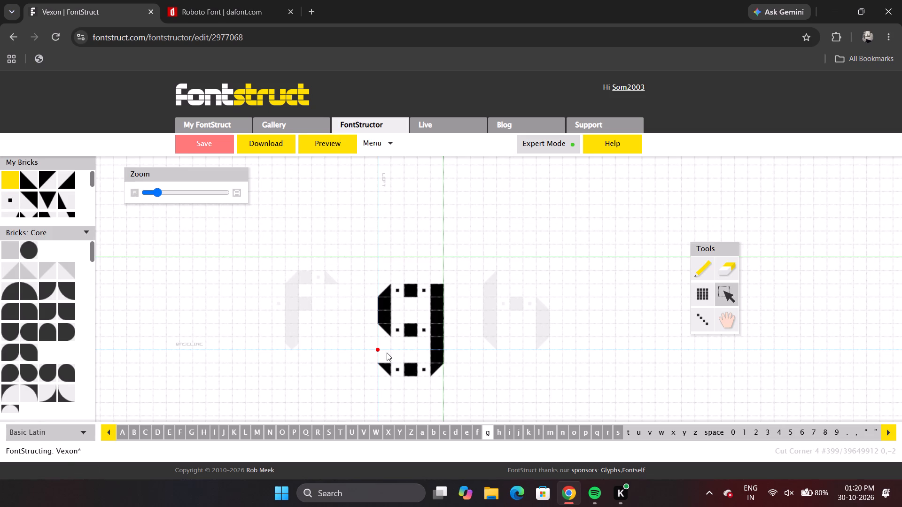
pyautogui.moveTo(382, 355); pyautogui.dragTo(438, 376)
pyautogui.moveTo(432, 365); pyautogui.dragTo(432, 356)
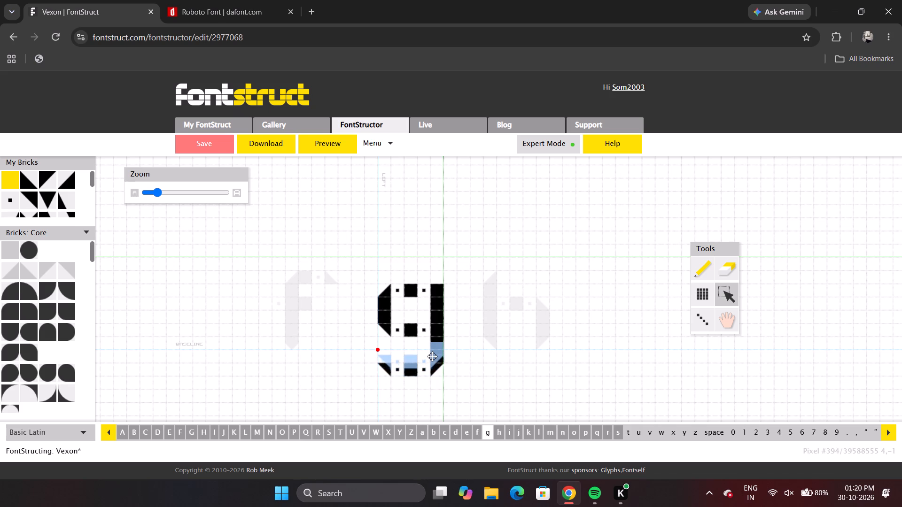
pyautogui.moveTo(432, 356); pyautogui.dragTo(432, 353)
pyautogui.click(464, 363)
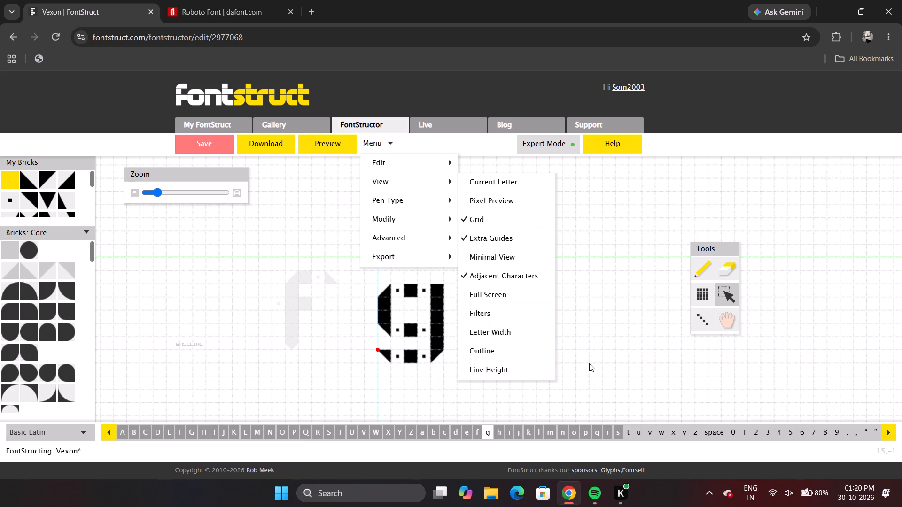
# Compare the shortened lowercase g with the lowercase c, d, e and f by moving back and forth between them.
pyautogui.press('Left')
pyautogui.press('Left')
pyautogui.press('Left')
pyautogui.press('Left')
pyautogui.press('Down')
pyautogui.press('Down')
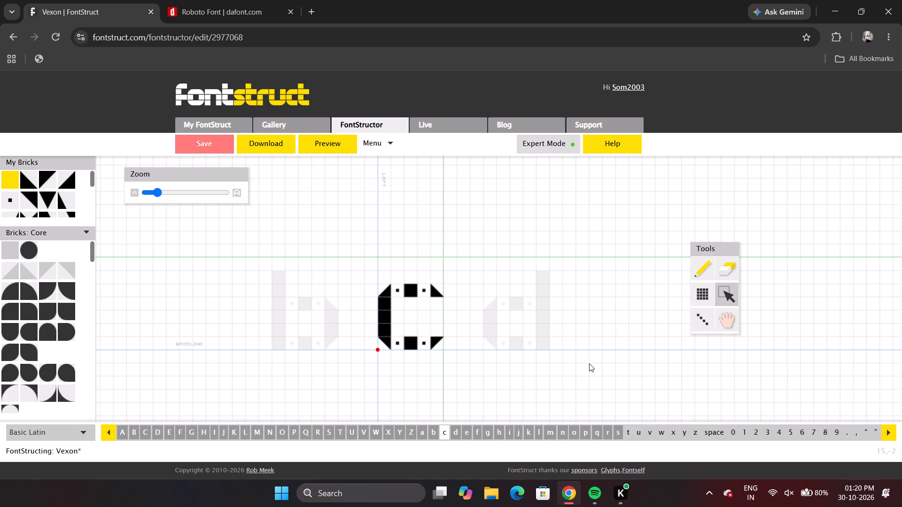
pyautogui.press('Right')
pyautogui.press('Right')
pyautogui.press('Right')
pyautogui.press('Right')
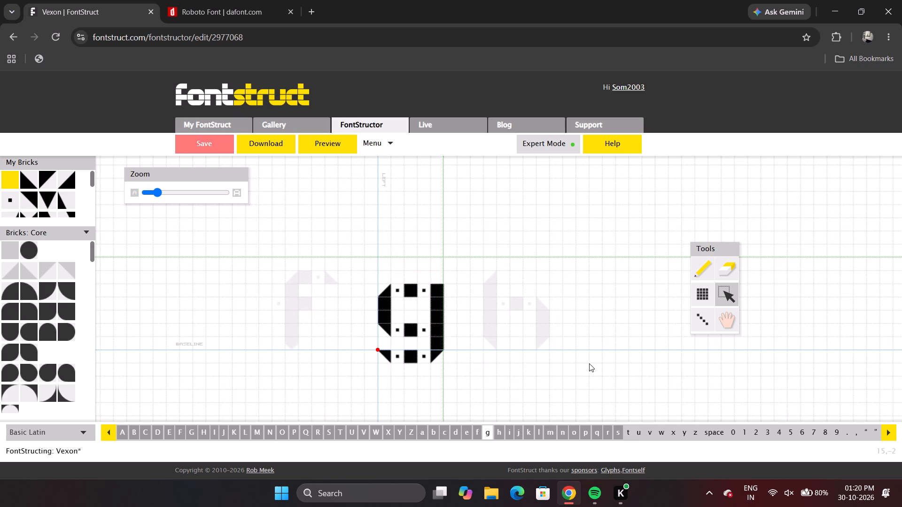
pyautogui.press('Left')
pyautogui.press('Left')
pyautogui.press('Left')
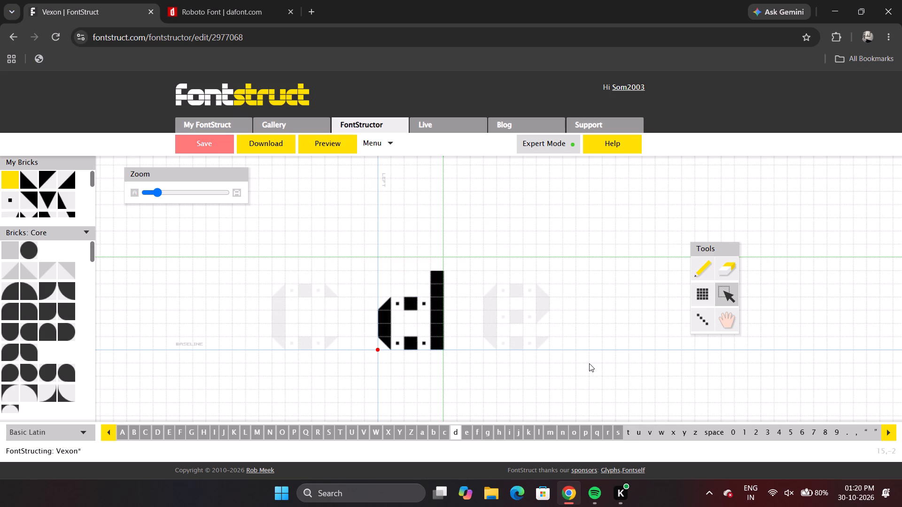
pyautogui.press('Right')
pyautogui.press('Right')
pyautogui.press('Right')
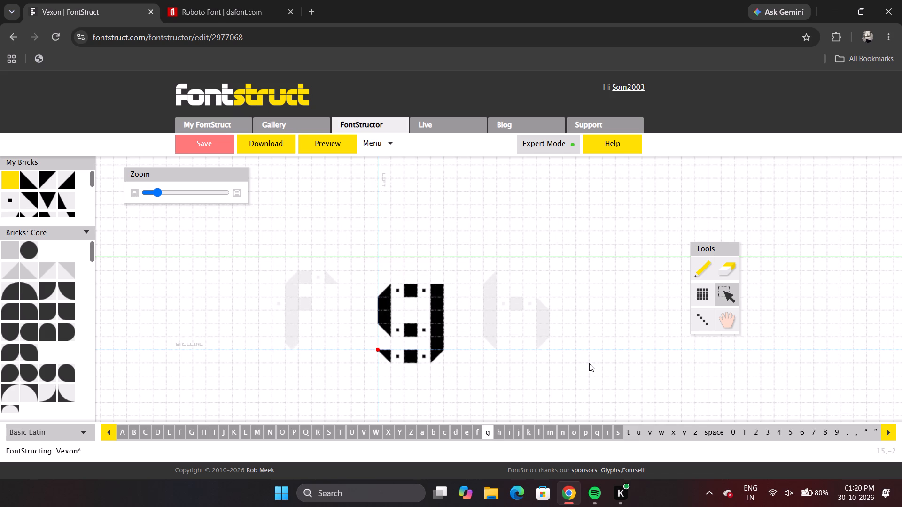
pyautogui.press('Left')
pyautogui.press('Left')
pyautogui.press('Left')
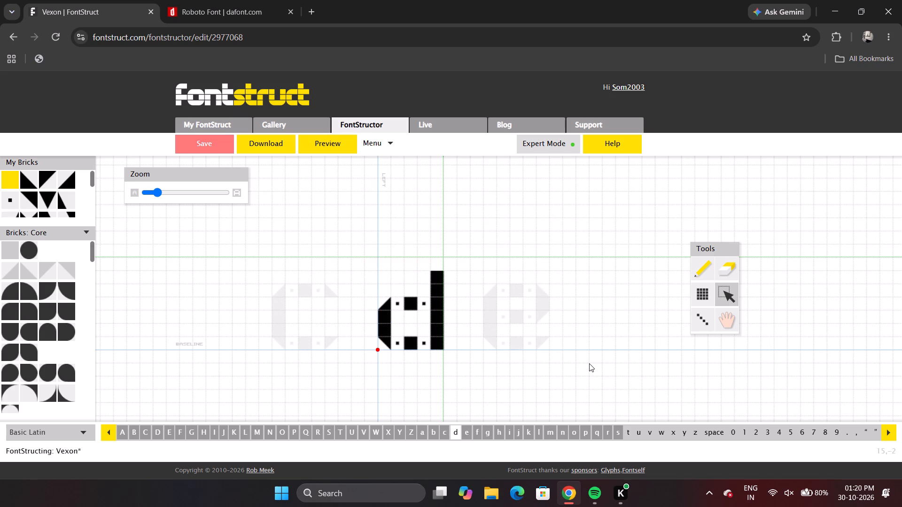
pyautogui.press('Right')
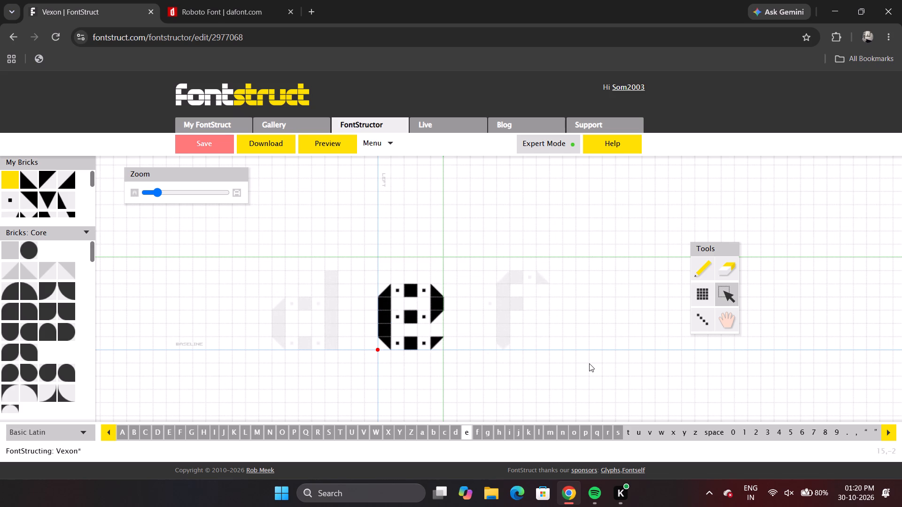
pyautogui.press('Right')
pyautogui.press('Right')
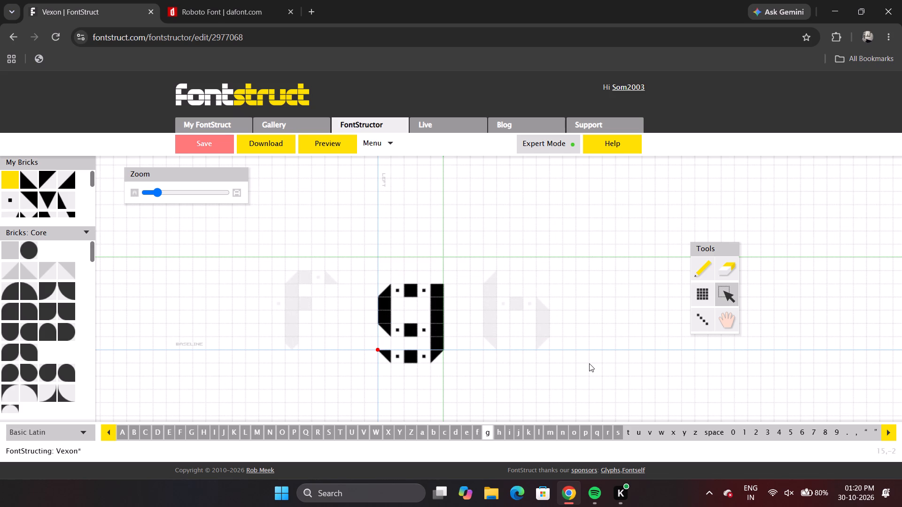
# Move the row closing the bottom of the lowercase g's bowl, including its stem brick, up by one brick.
pyautogui.click(728, 296)
pyautogui.moveTo(362, 321); pyautogui.dragTo(385, 330)
pyautogui.click(463, 319)
pyautogui.moveTo(462, 327); pyautogui.dragTo(374, 327)
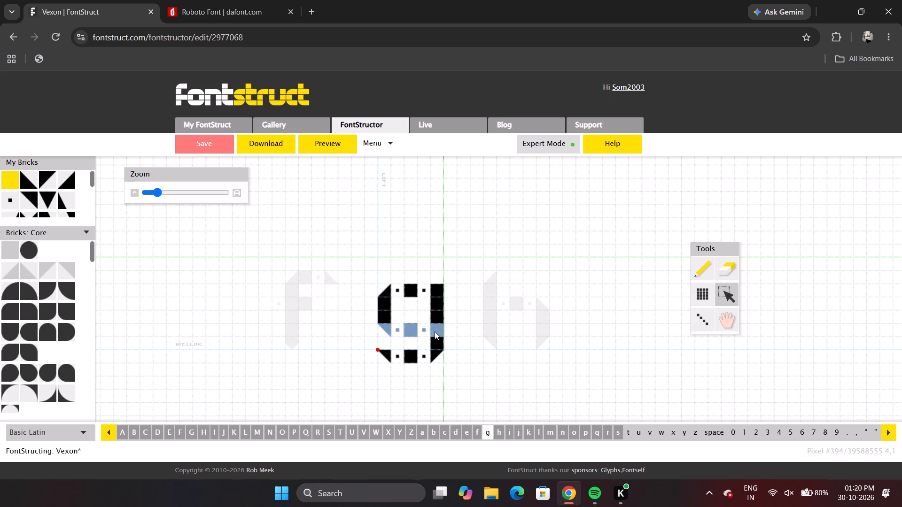
pyautogui.moveTo(435, 331); pyautogui.dragTo(434, 321)
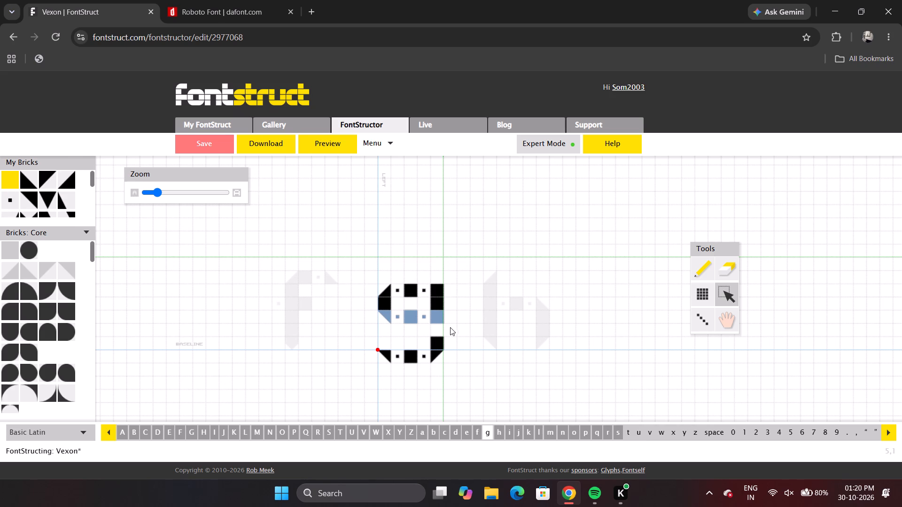
pyautogui.click(451, 328)
pyautogui.click(451, 328)
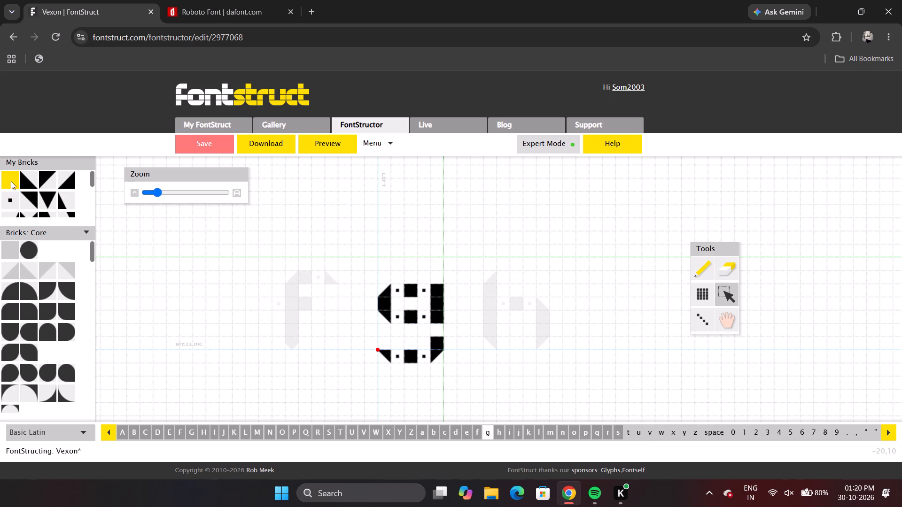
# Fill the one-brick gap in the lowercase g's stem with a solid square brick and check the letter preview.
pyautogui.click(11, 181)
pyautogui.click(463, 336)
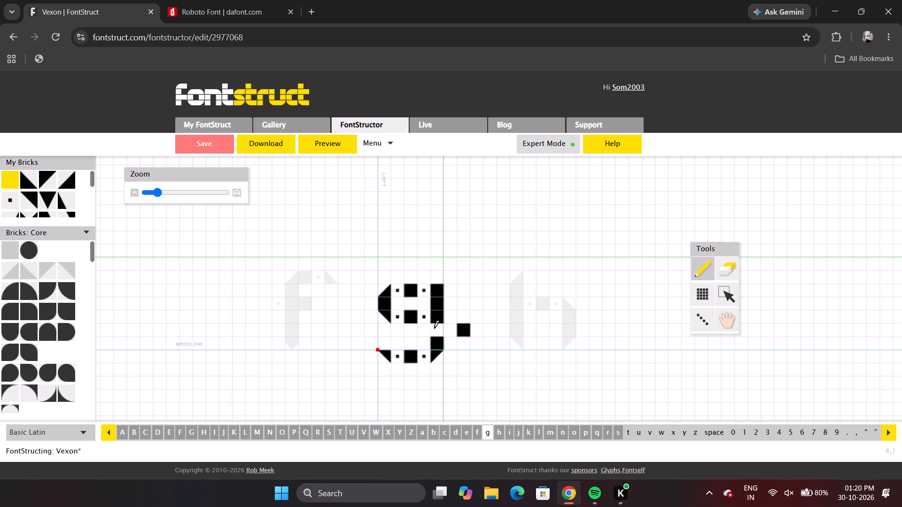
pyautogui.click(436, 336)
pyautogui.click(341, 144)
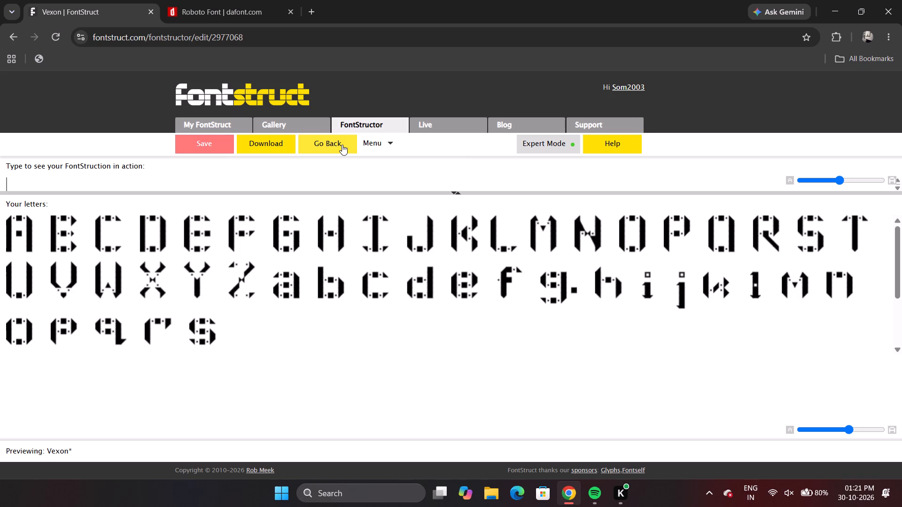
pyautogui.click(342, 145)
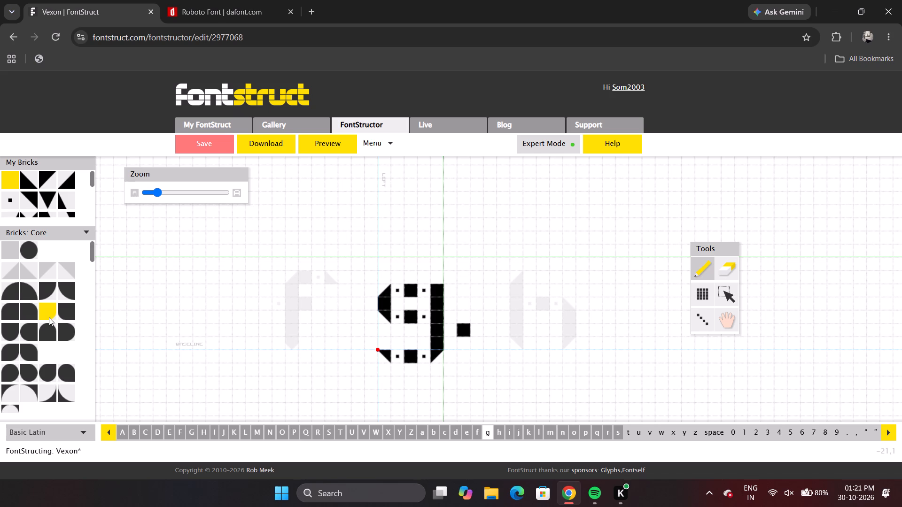
# Move the row closing the bottom of the lowercase g's bowl, including its stem brick, down by one brick.
pyautogui.click(9, 200)
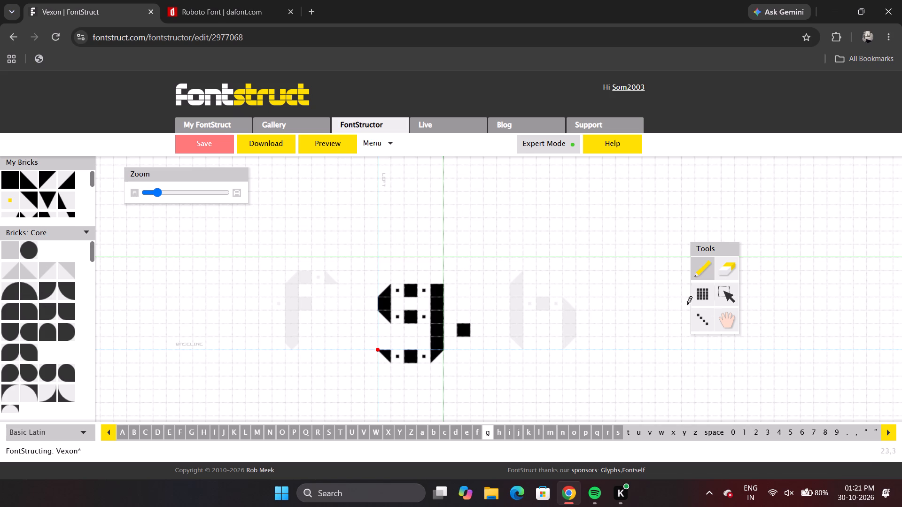
pyautogui.click(724, 299)
pyautogui.moveTo(452, 317); pyautogui.dragTo(428, 315)
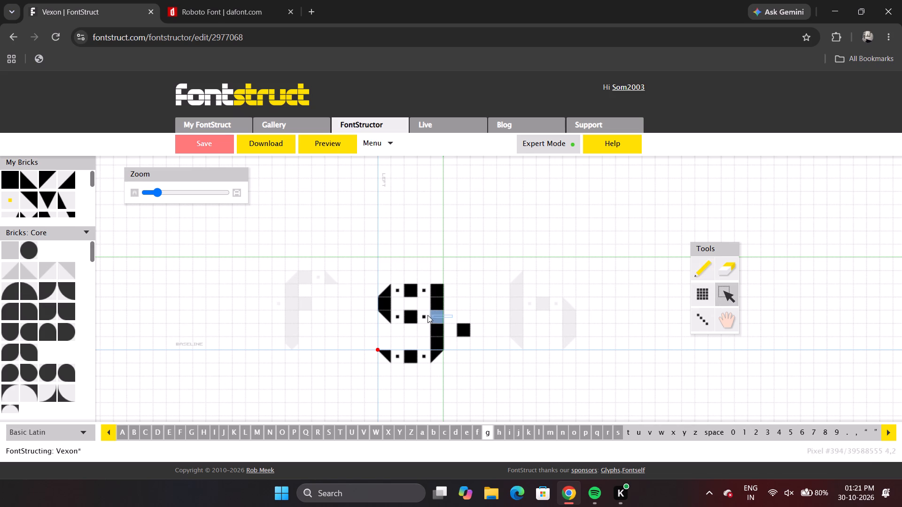
pyautogui.moveTo(428, 315); pyautogui.dragTo(382, 315)
pyautogui.moveTo(391, 315); pyautogui.dragTo(390, 328)
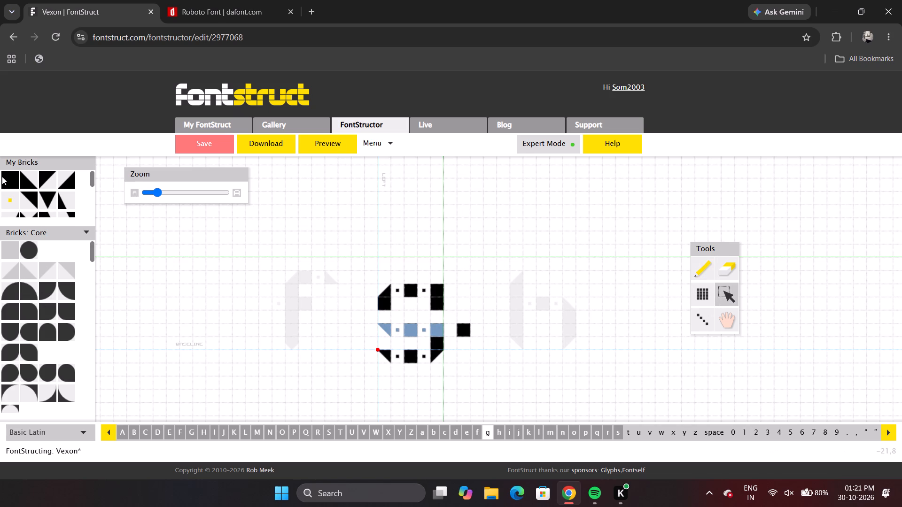
# Fill the gaps in the lowercase g's stem and opposite bowl side with solid square bricks, and check the letter preview.
pyautogui.click(2, 177)
pyautogui.click(437, 319)
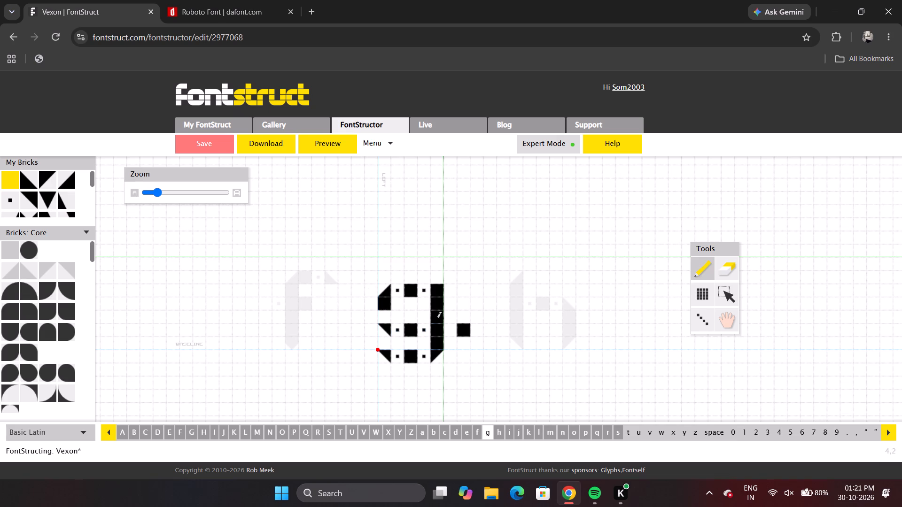
pyautogui.click(385, 319)
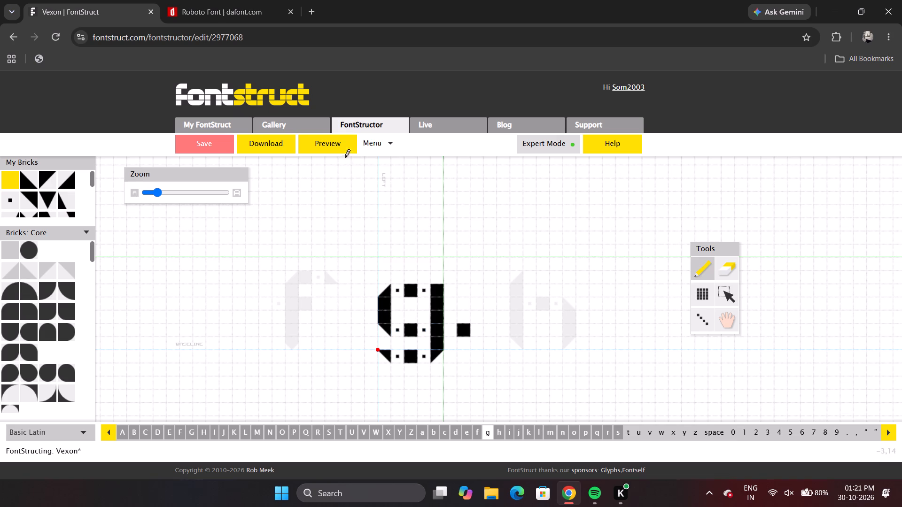
pyautogui.click(342, 150)
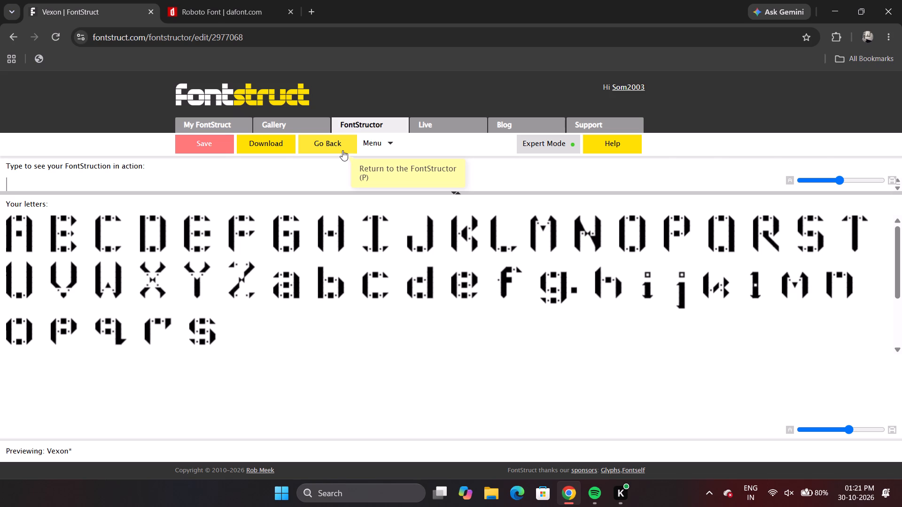
pyautogui.click(342, 150)
# Erase the stray square brick beside the lowercase g's stem and check the glyph in the letter preview.
pyautogui.press('e')
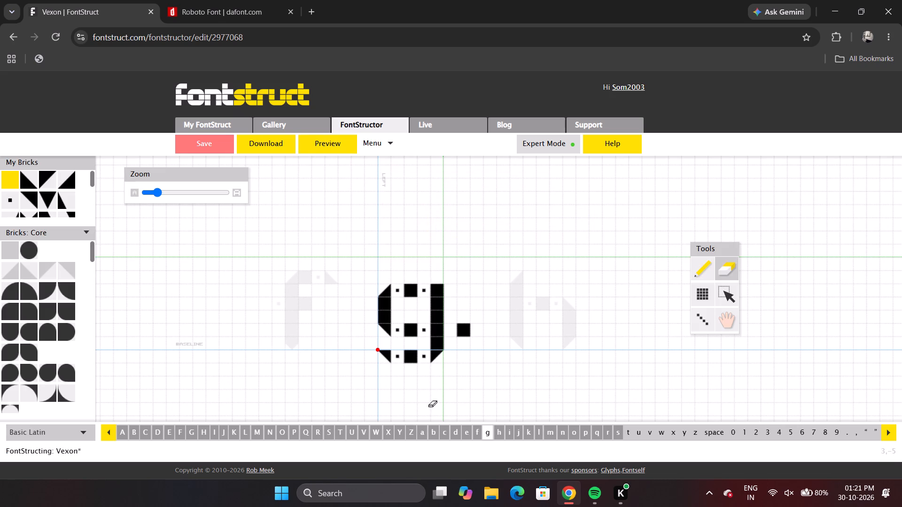
pyautogui.click(459, 331)
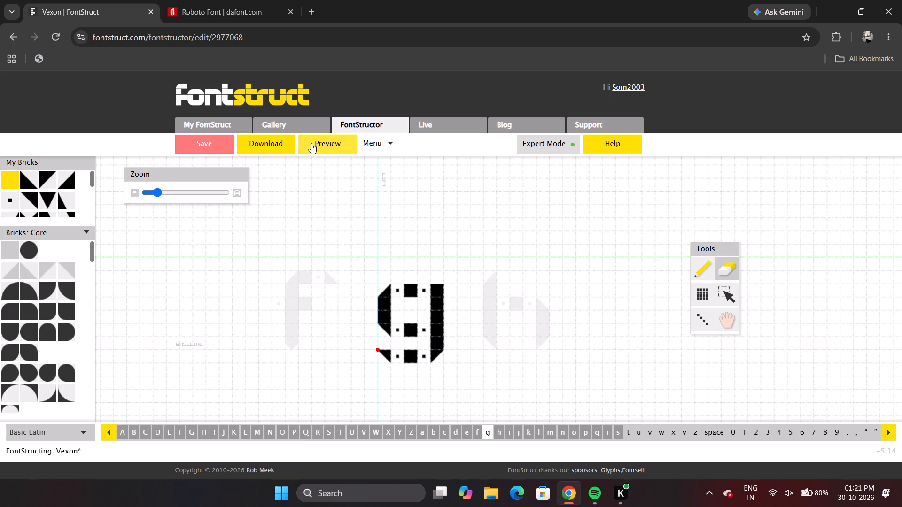
pyautogui.click(331, 151)
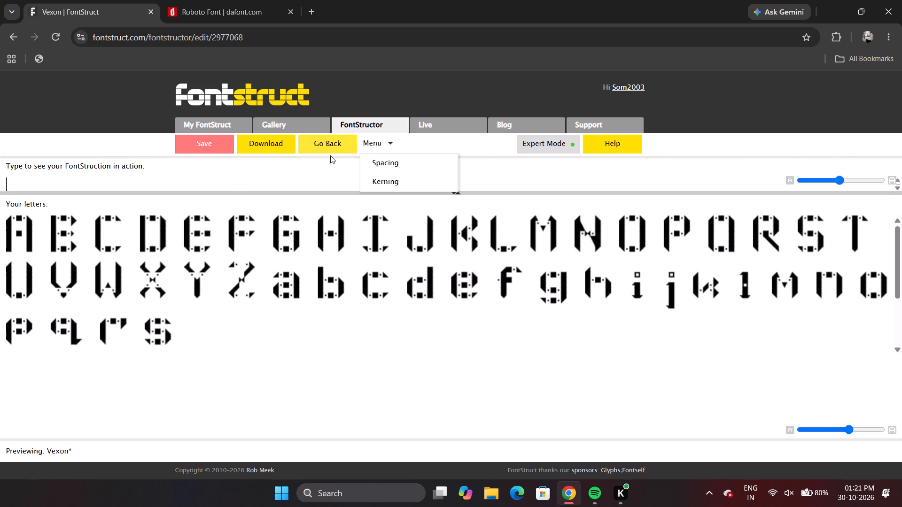
pyautogui.click(327, 151)
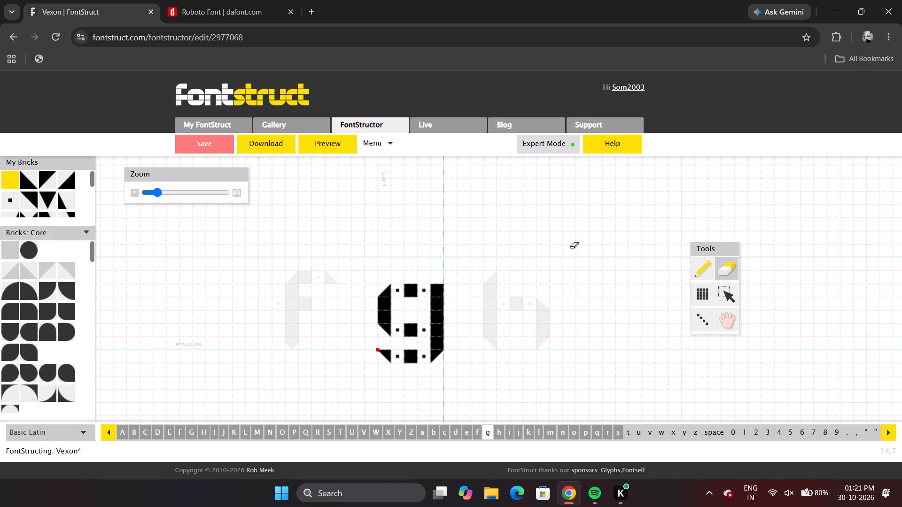
# Examine the lowercase h and i glyphs one after the other.
pyautogui.press('Right')
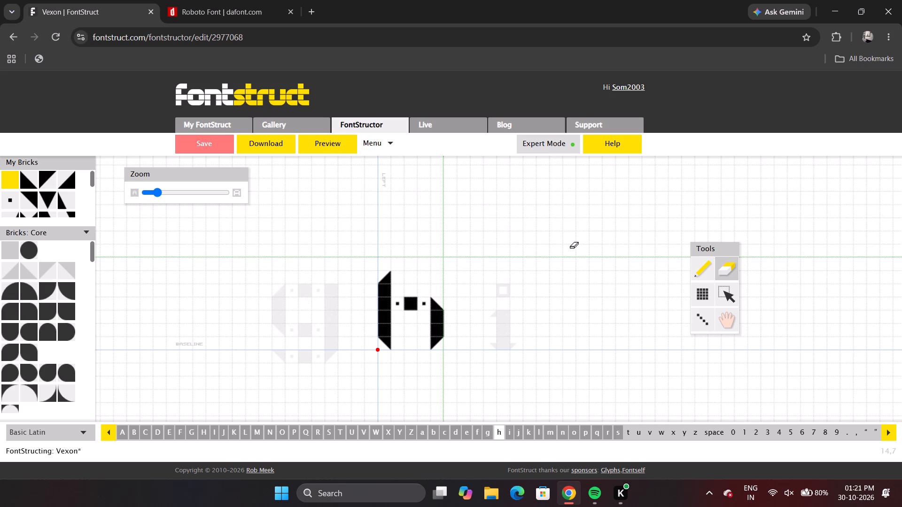
pyautogui.press('Right')
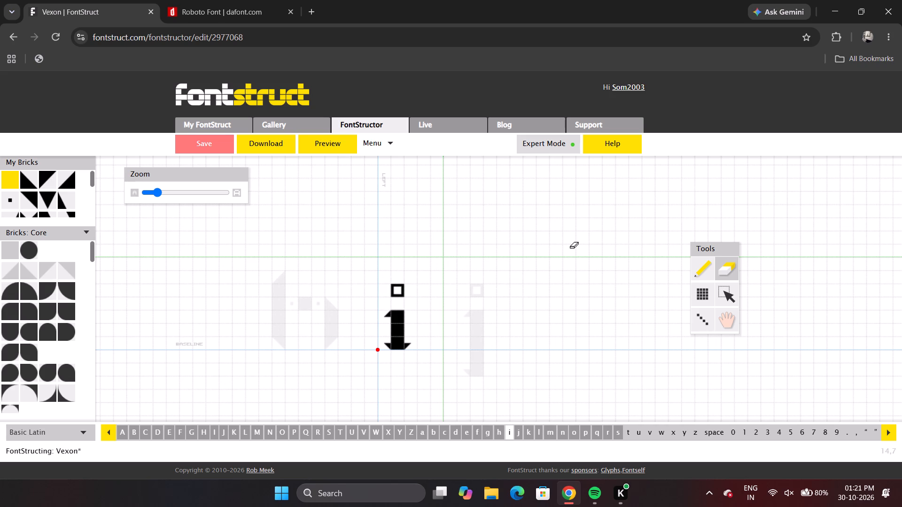
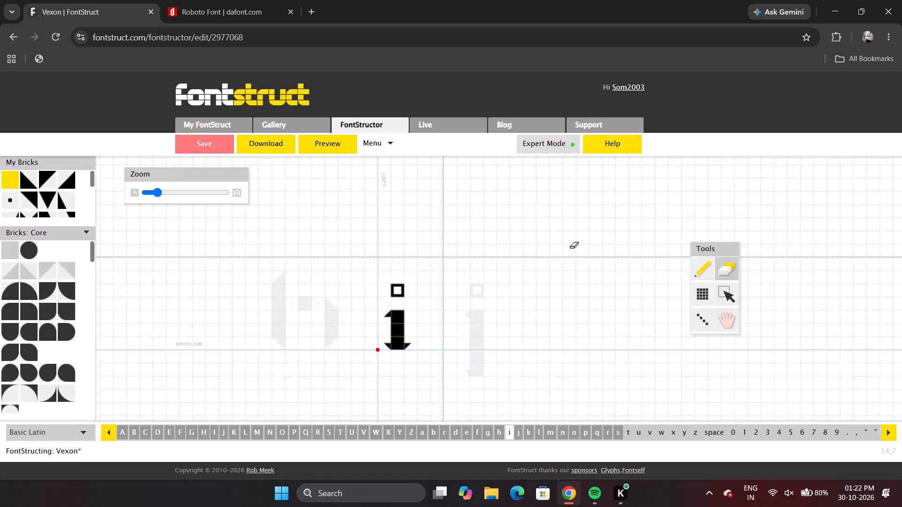
# Compare the lowercase glyphs from g through k in the editor, checking them against the letter preview.
pyautogui.press('Left')
pyautogui.press('Right')
pyautogui.click(339, 145)
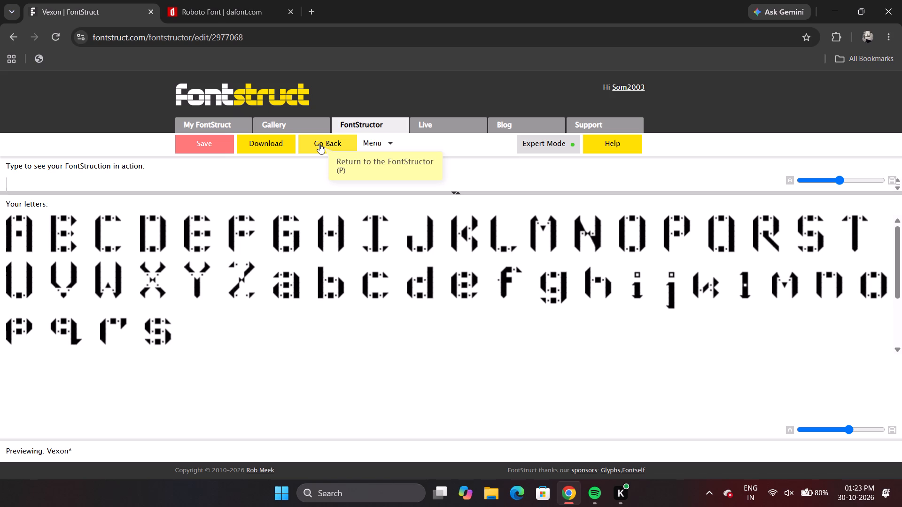
pyautogui.click(319, 144)
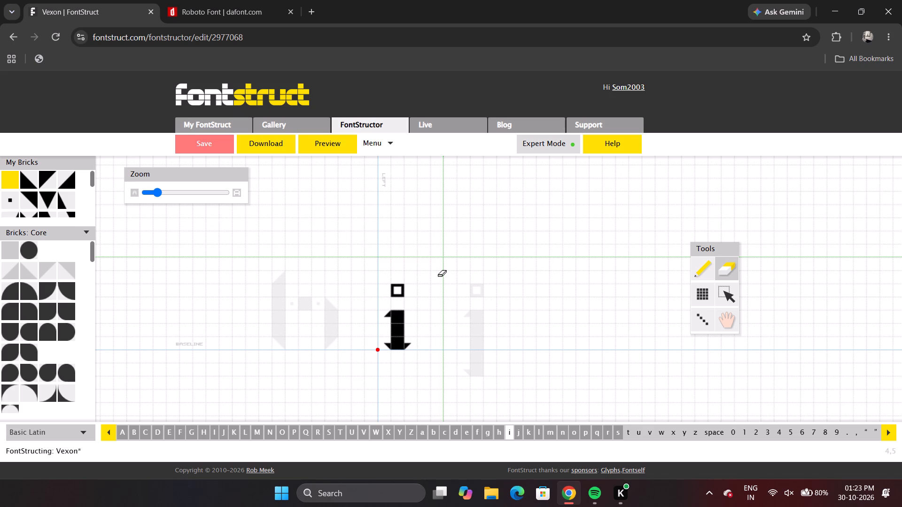
pyautogui.hscroll(-3, 439, 275)
pyautogui.press('Right')
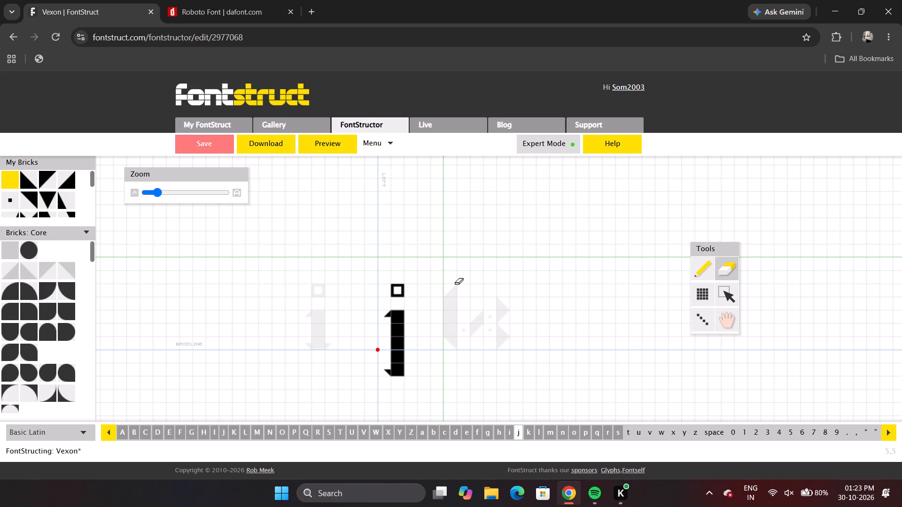
pyautogui.press('Right')
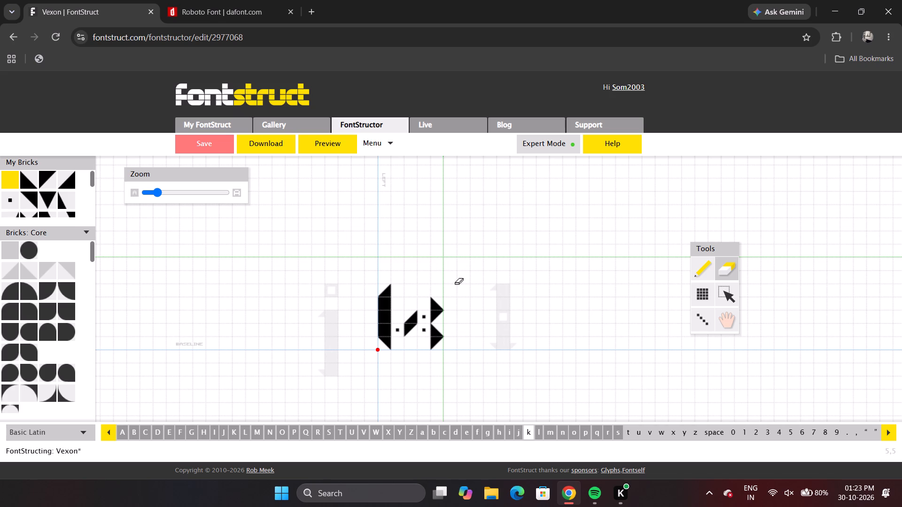
pyautogui.press('Left')
pyautogui.press('Right')
pyautogui.press('Left')
pyautogui.press('Left')
pyautogui.press('Left')
pyautogui.press('Left')
pyautogui.press('Left')
pyautogui.press('Right')
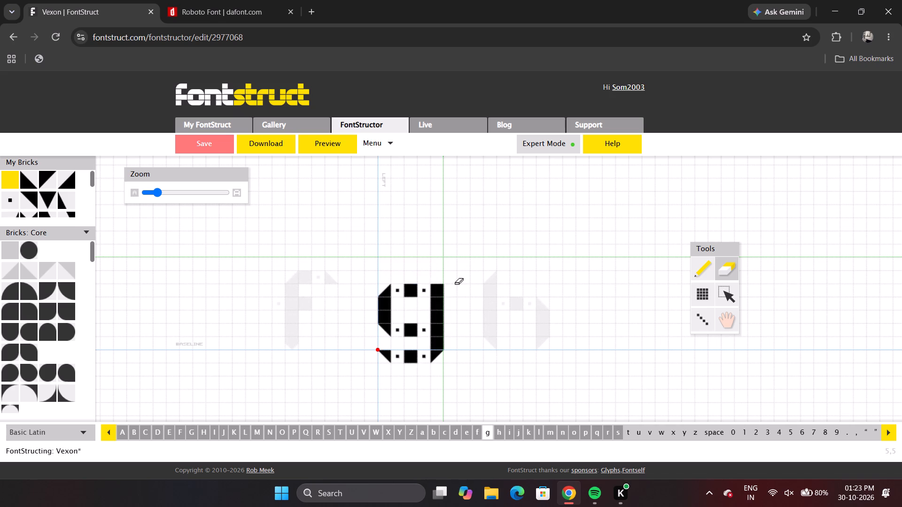
pyautogui.press('Right')
pyautogui.press('Left')
pyautogui.press('Right')
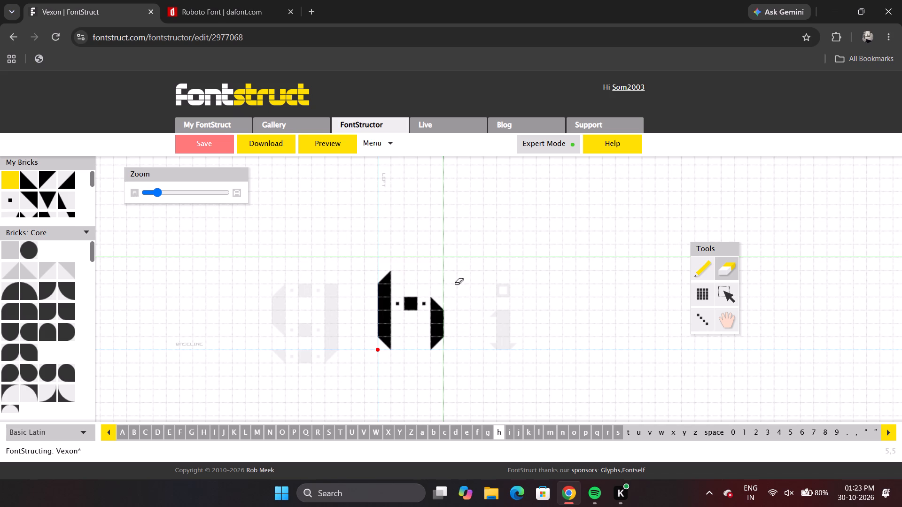
pyautogui.click(456, 283)
# Check the whole letter set in the preview, trying a capital F as sample text and clearing it again.
pyautogui.click(331, 146)
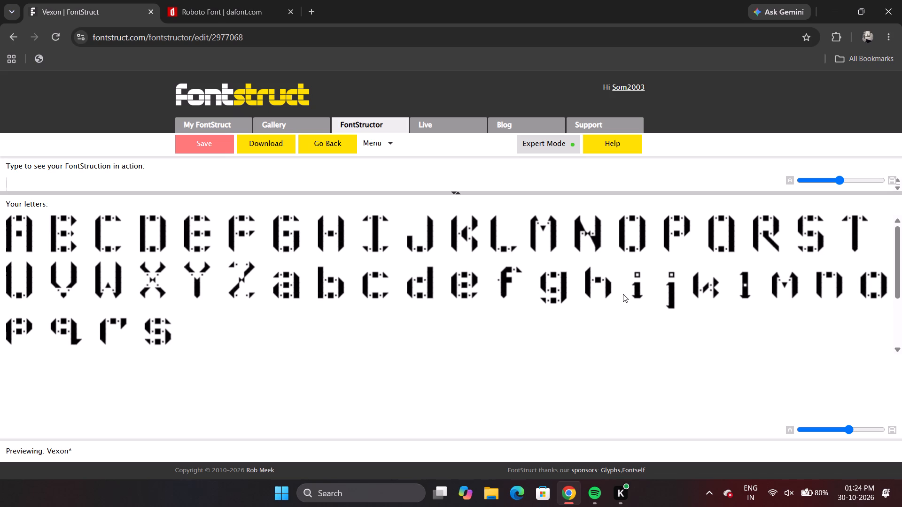
pyautogui.hotkey('ctrl', 'shift', 'f')
pyautogui.hotkey('shift', 'f')
pyautogui.hotkey('shift', 'f')
pyautogui.press('BackSpace')
pyautogui.press('BackSpace')
pyautogui.press('BackSpace')
pyautogui.press('BackSpace')
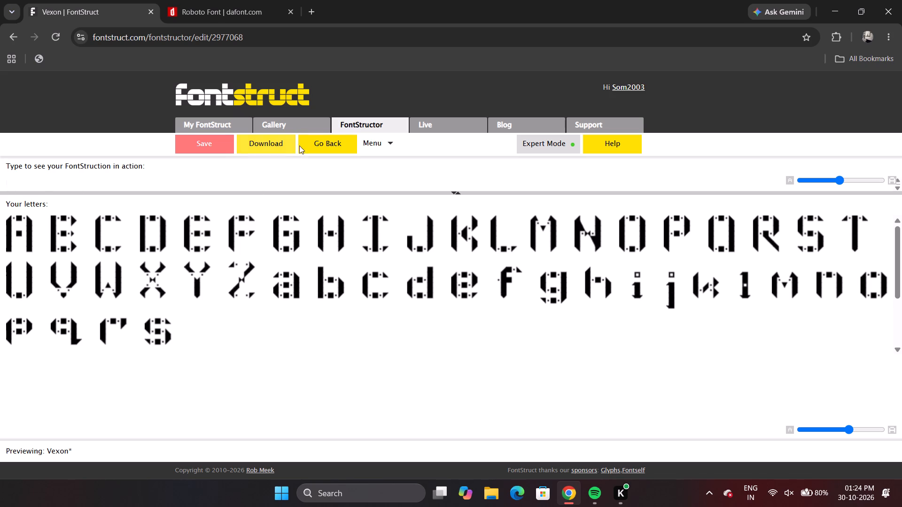
pyautogui.click(313, 143)
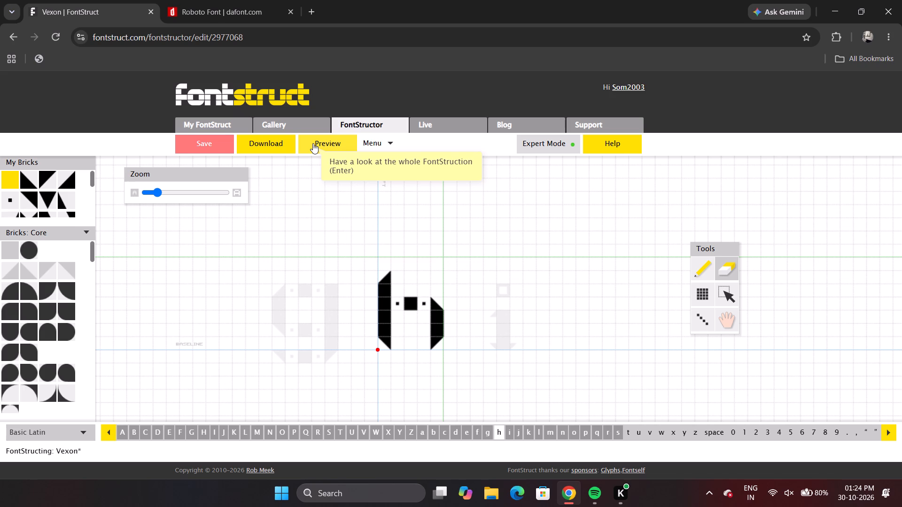
pyautogui.click(313, 143)
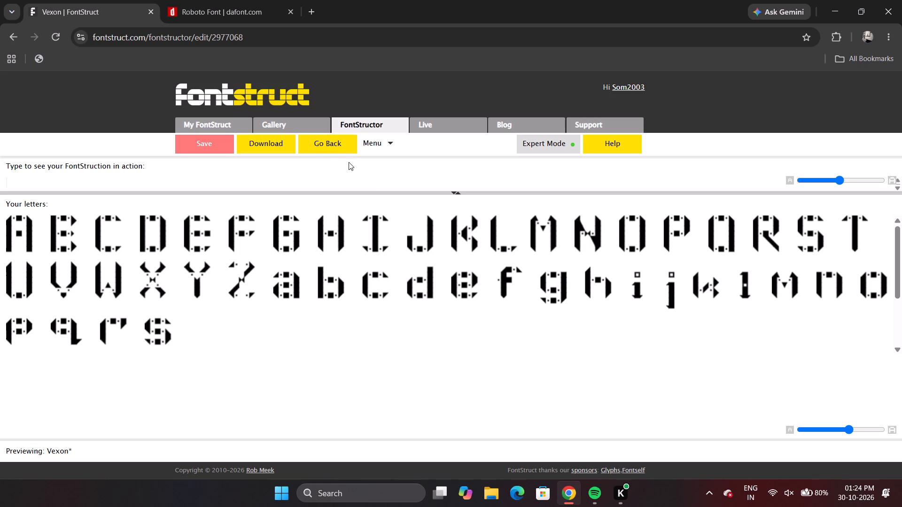
pyautogui.click(333, 151)
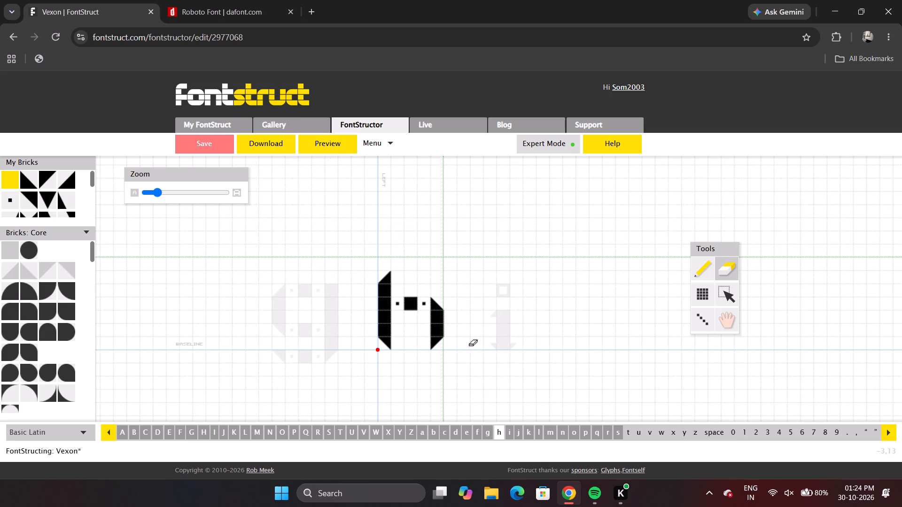
pyautogui.click(328, 143)
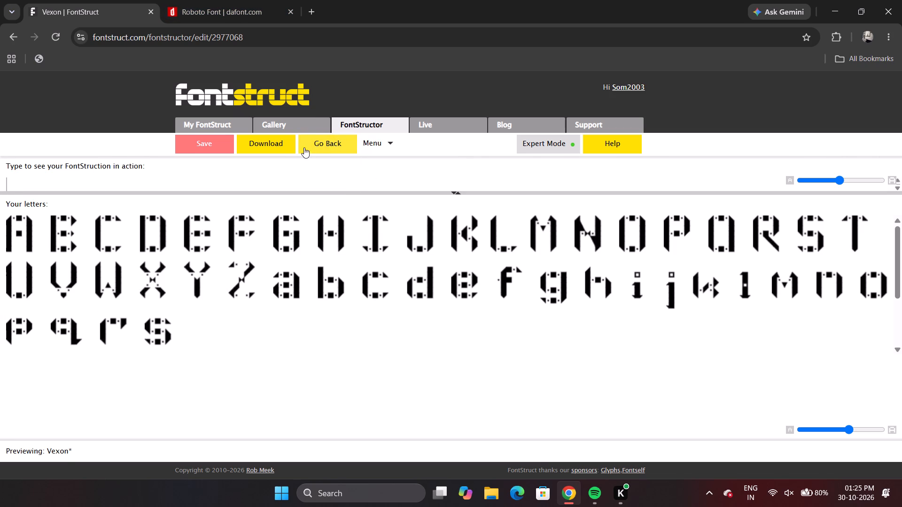
# Save the Vexon font.
pyautogui.click(222, 146)
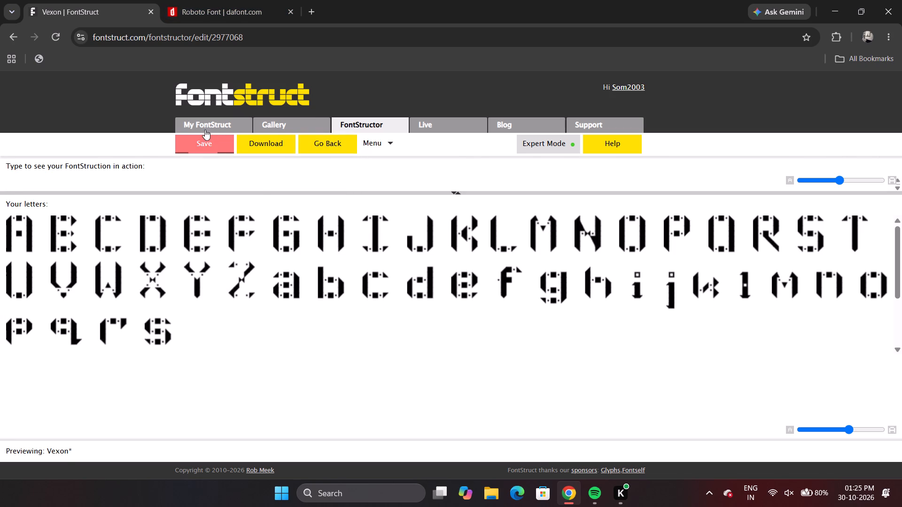
# Open Vexon's page from the My FontStructions list and look over its sample from uppercase A to lowercase s.
pyautogui.click(209, 125)
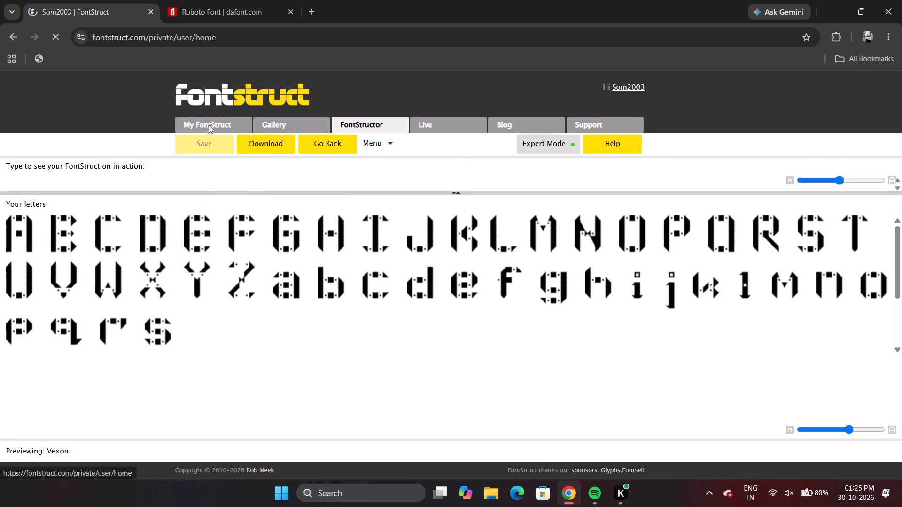
pyautogui.scroll(-1, 256, 278)
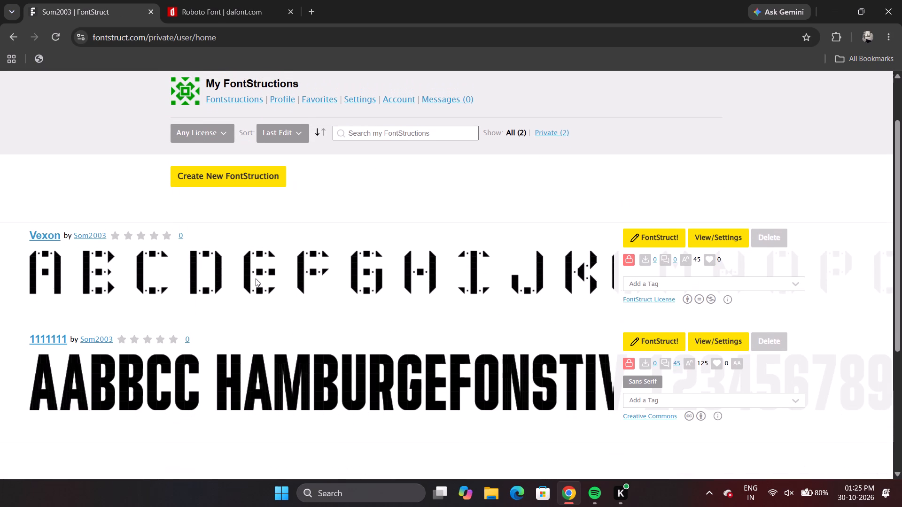
pyautogui.scroll(-1, 256, 278)
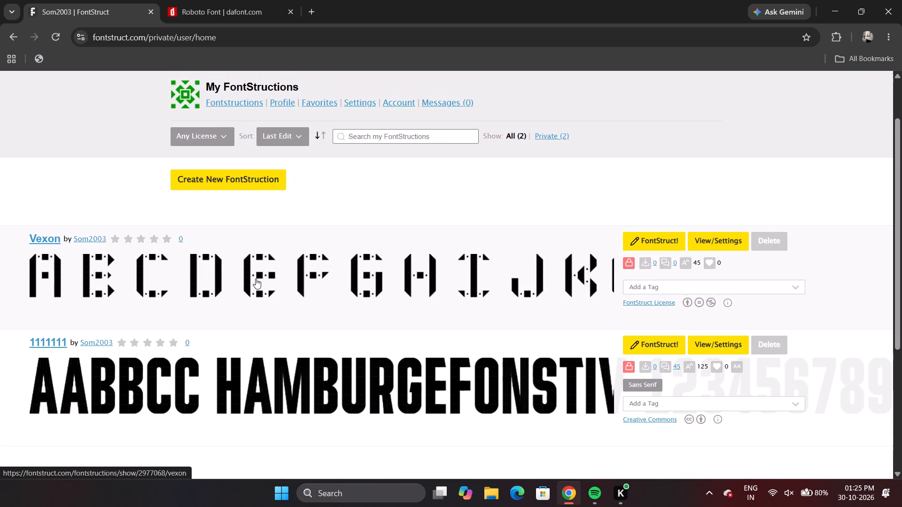
pyautogui.click(410, 307)
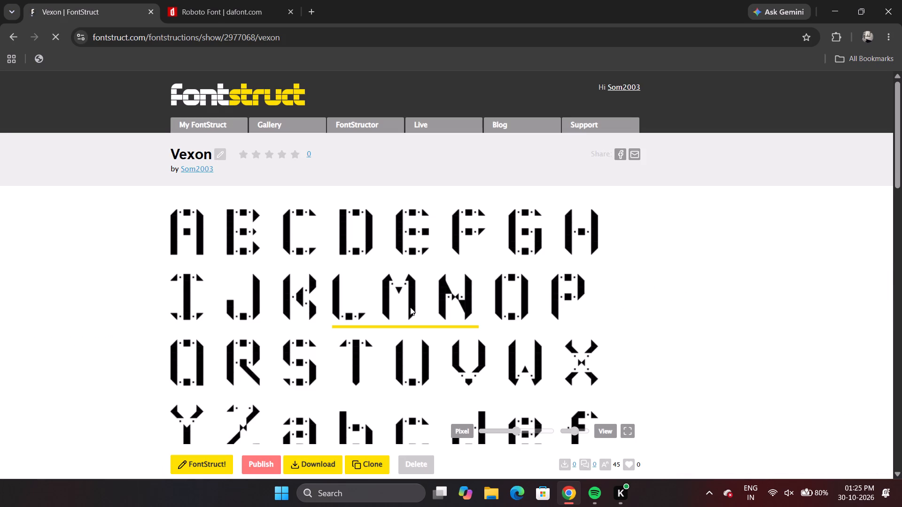
pyautogui.scroll(-6, 410, 307)
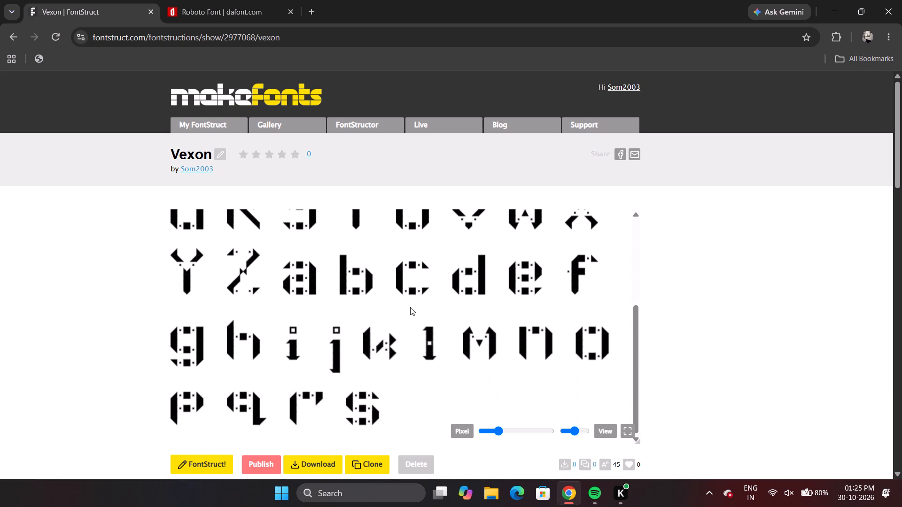
pyautogui.scroll(7, 410, 307)
pyautogui.hscroll(-1, 410, 307)
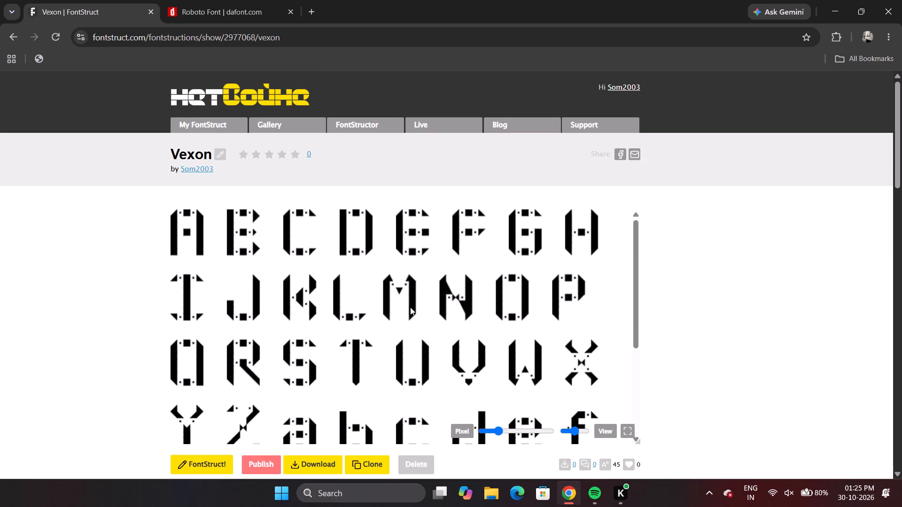
pyautogui.scroll(1, 410, 307)
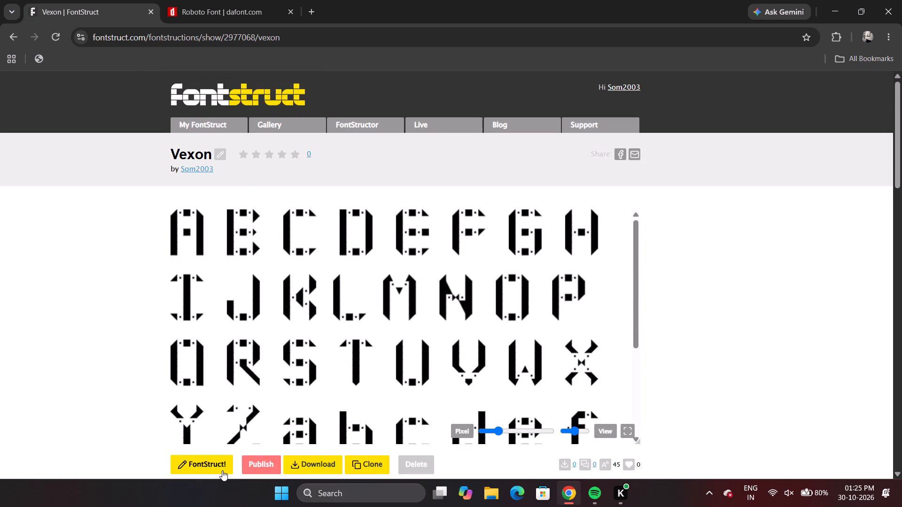
# Reopen Vexon for editing, decline the subscription request and return to the lowercase h drawing grid.
pyautogui.click(222, 470)
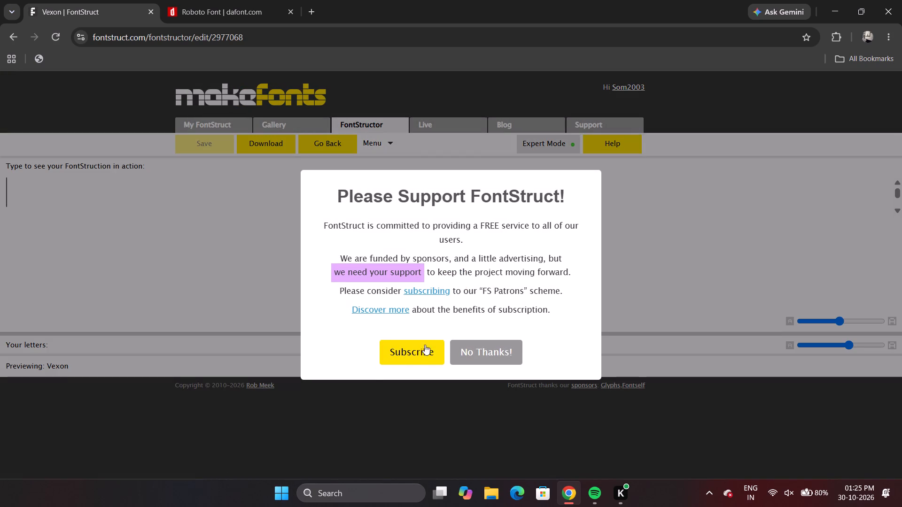
pyautogui.click(480, 354)
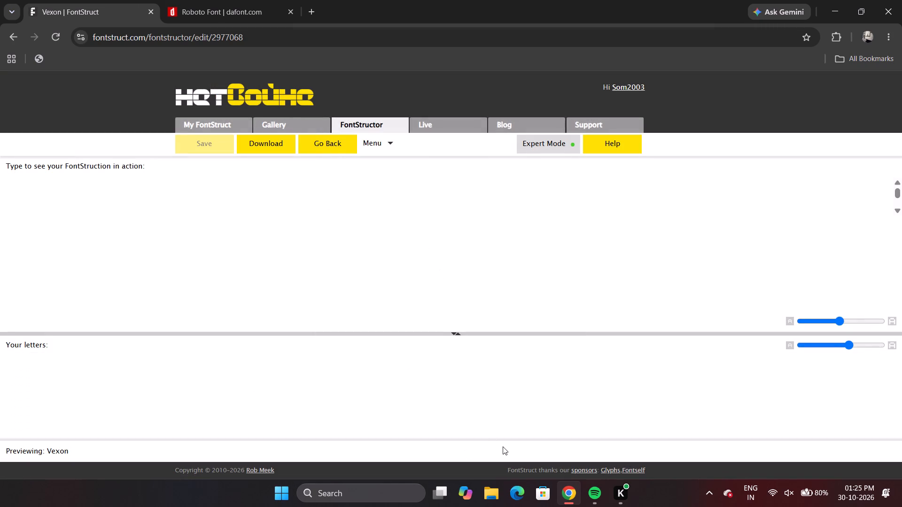
pyautogui.hscroll(-1, 492, 323)
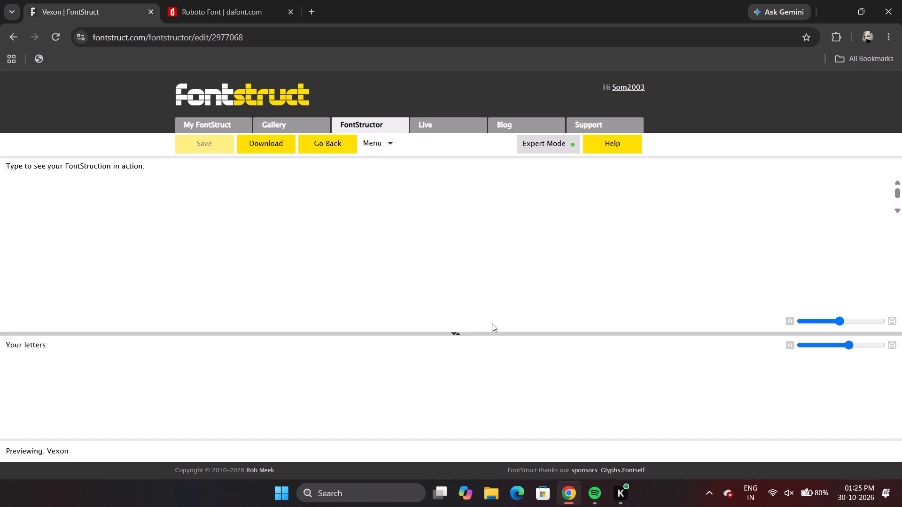
pyautogui.hscroll(-1, 492, 323)
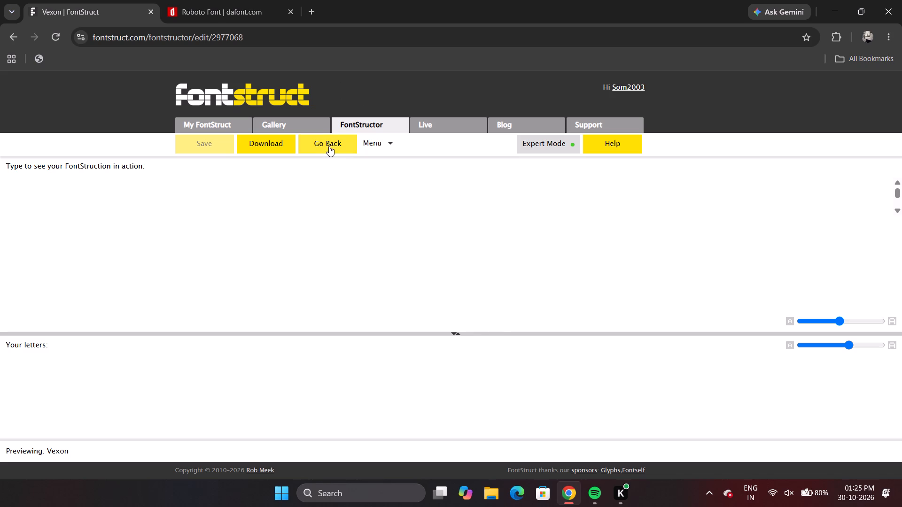
pyautogui.click(329, 146)
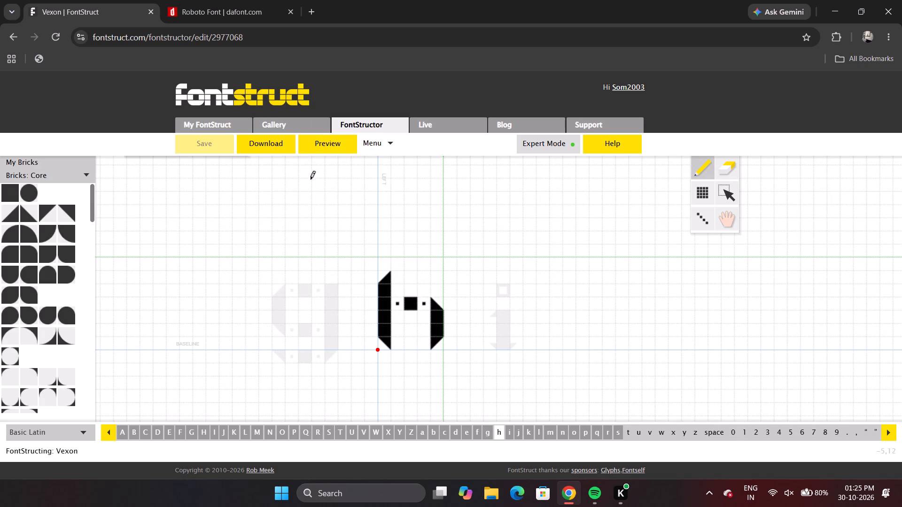
# Check the letter preview, enlarging the area that shows the font's letters, and return to the drawing grid.
pyautogui.click(324, 145)
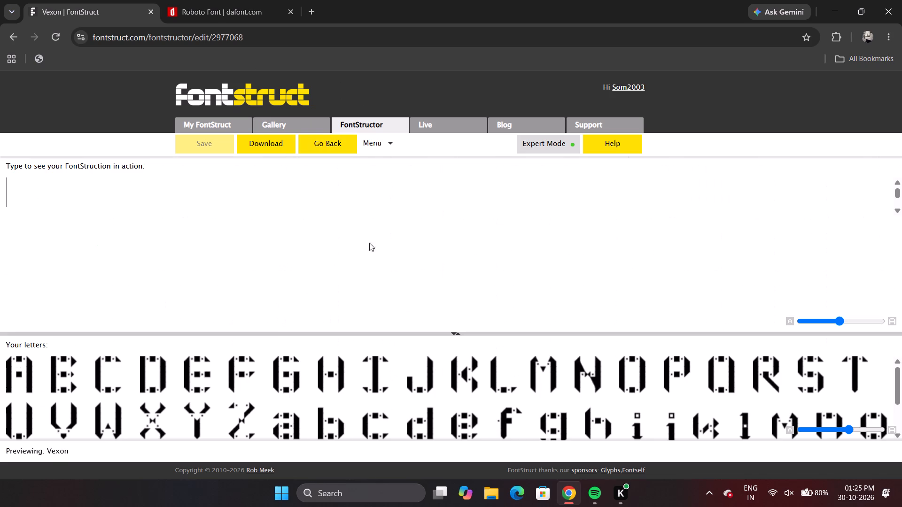
pyautogui.moveTo(380, 332); pyautogui.dragTo(356, 217)
pyautogui.click(341, 141)
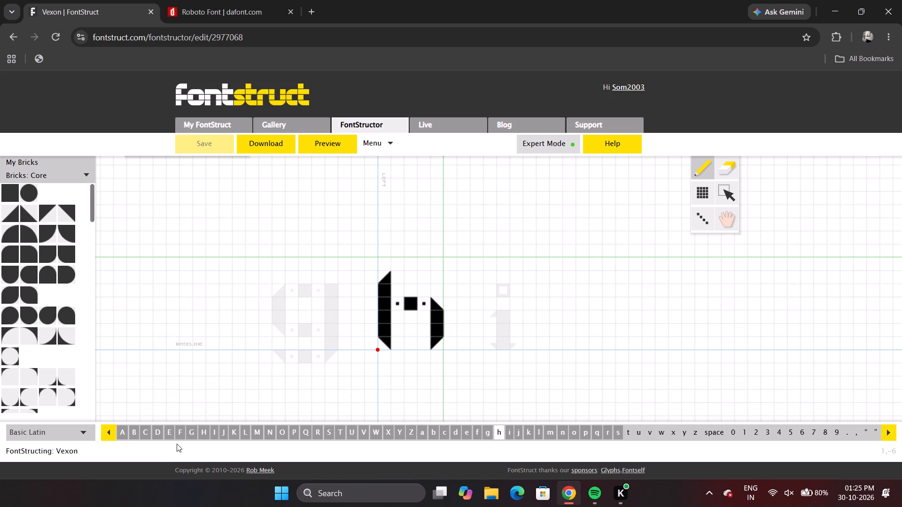
# Open the uppercase D glyph and toggle the Lock guides option.
pyautogui.click(151, 433)
pyautogui.click(156, 432)
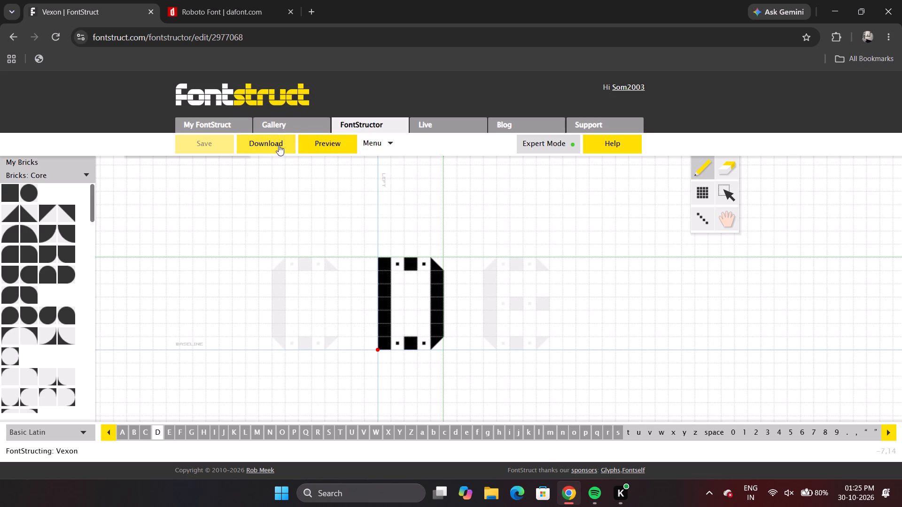
pyautogui.click(376, 144)
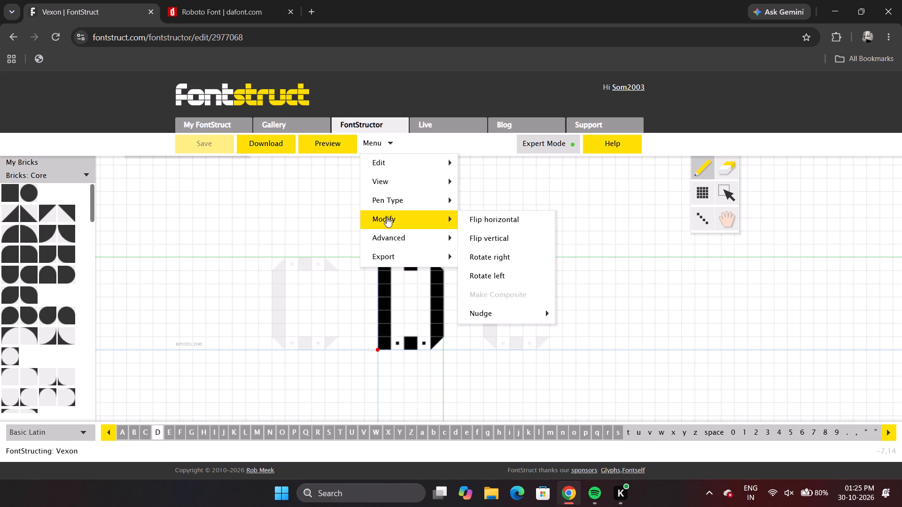
pyautogui.click(473, 256)
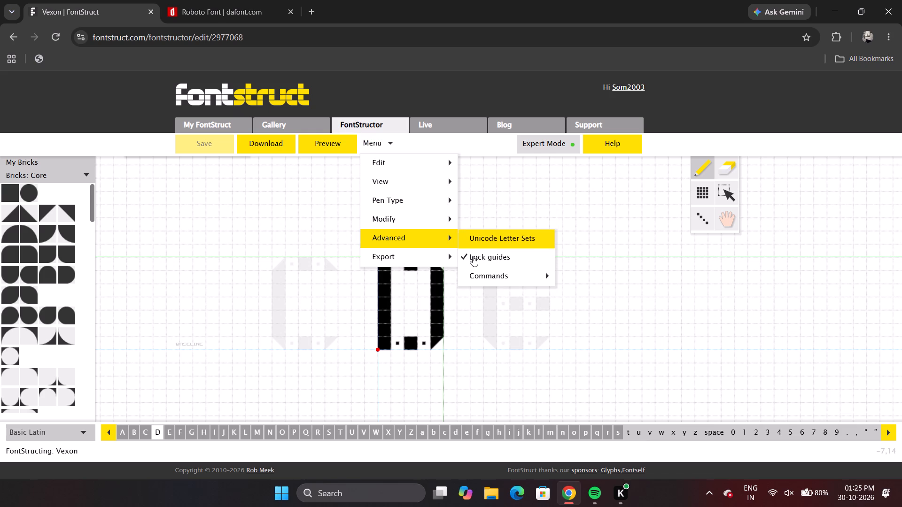
pyautogui.click(473, 256)
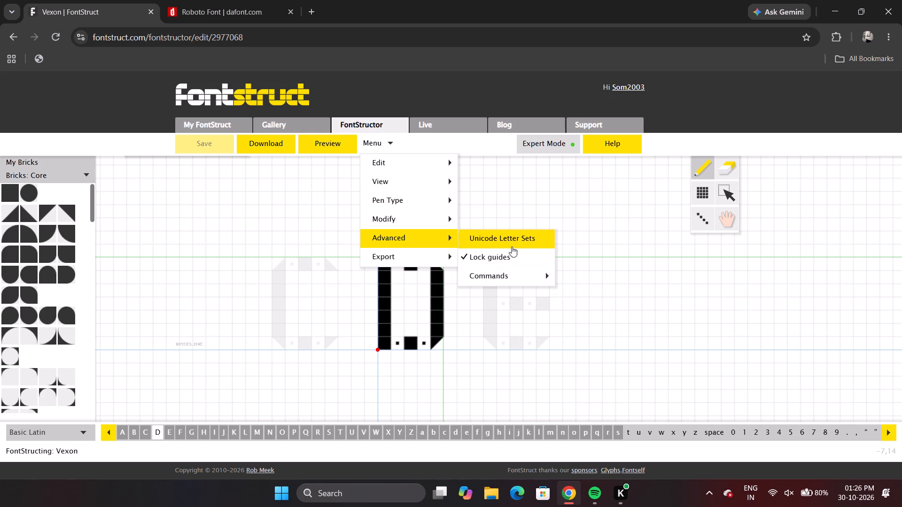
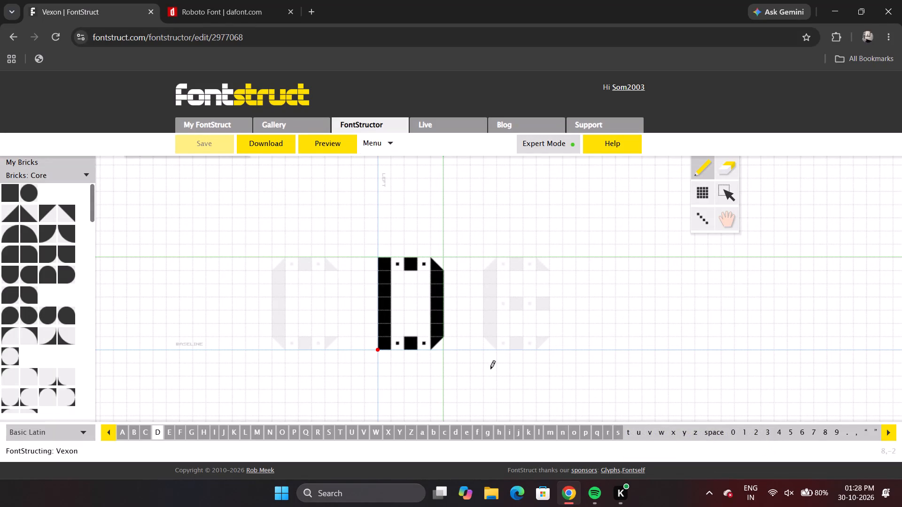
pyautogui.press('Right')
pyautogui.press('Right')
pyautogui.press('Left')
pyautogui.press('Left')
# Open the preview of all of Vexon's drawn letters.
pyautogui.click(324, 149)
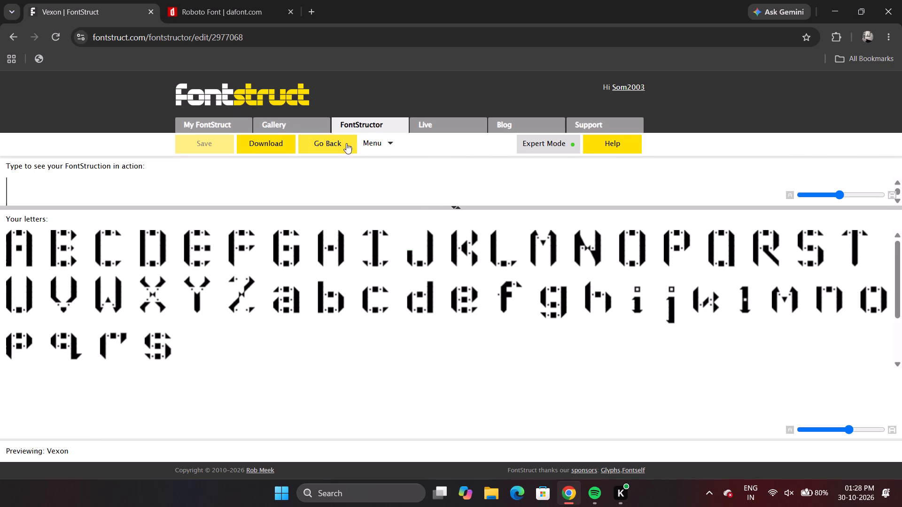
# Search for fontstruct in a new browser tab, open the FontStruct home page, and return to the Vexon preview.
pyautogui.click(313, 10)
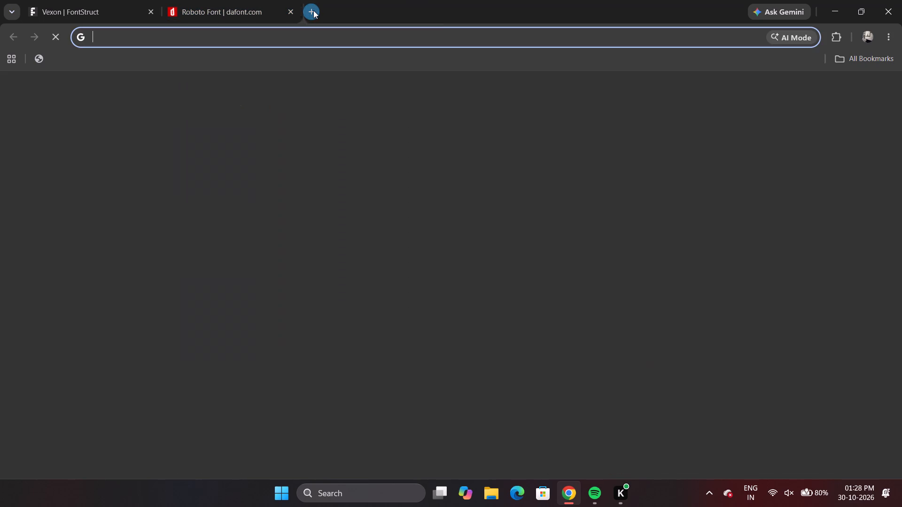
pyautogui.write('fornt')
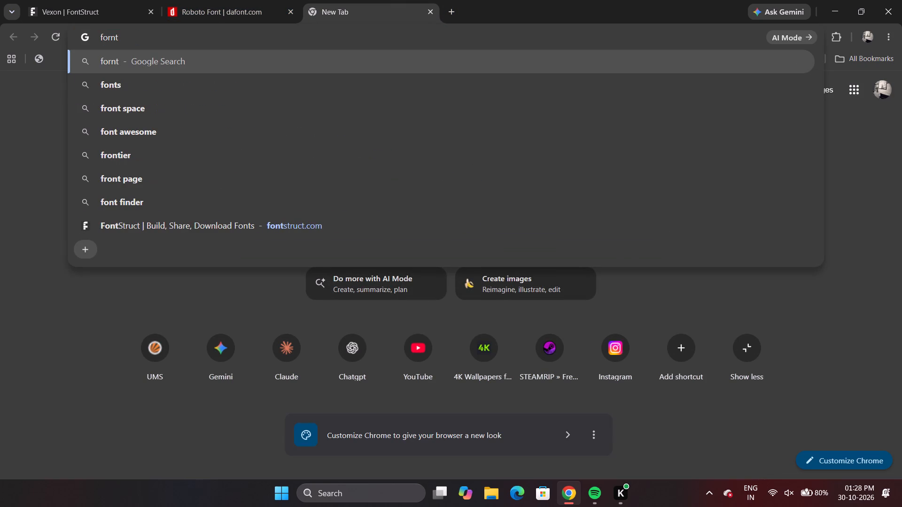
pyautogui.press('s')
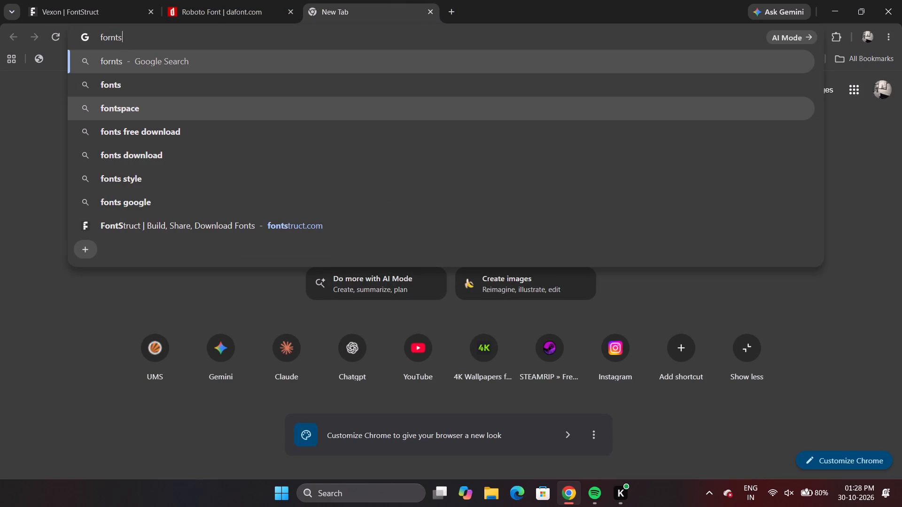
pyautogui.write('to')
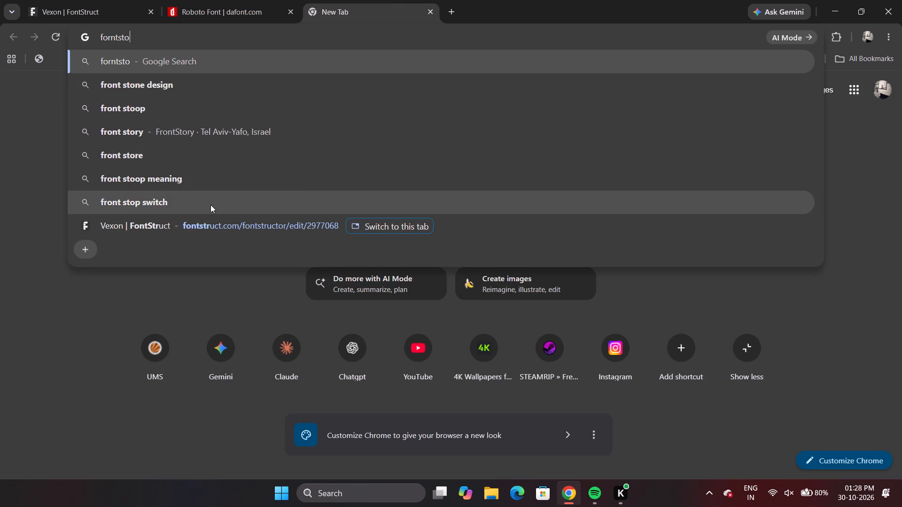
pyautogui.press('BackSpace')
pyautogui.press('BackSpace')
pyautogui.press('BackSpace')
pyautogui.press('BackSpace')
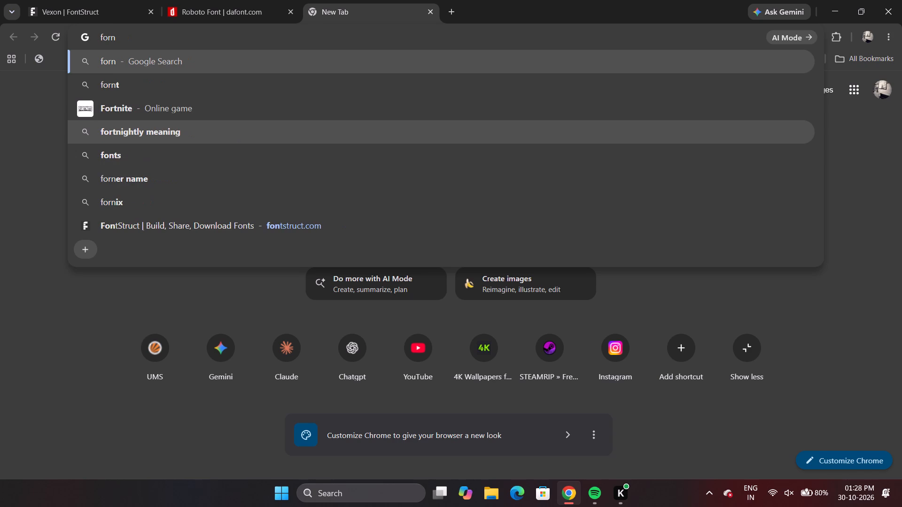
pyautogui.press('BackSpace')
pyautogui.press('BackSpace')
pyautogui.write('nt')
pyautogui.press('Return')
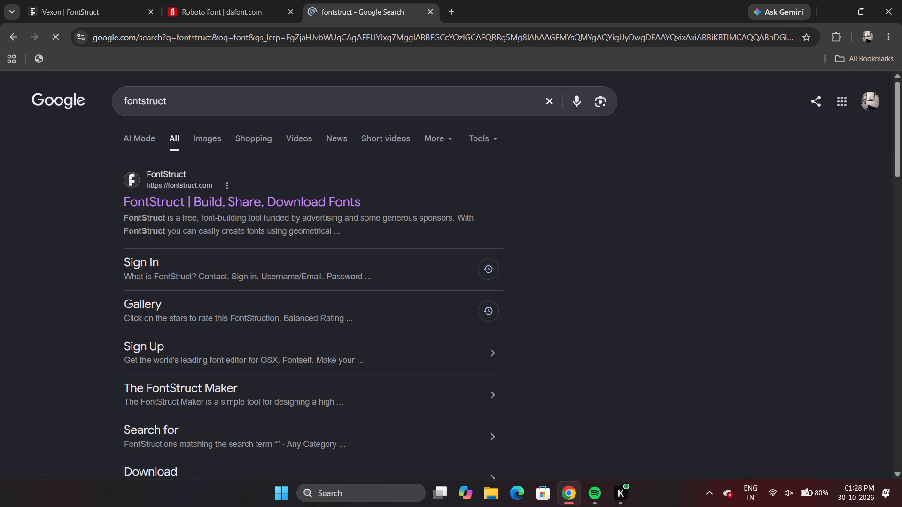
pyautogui.click(185, 206)
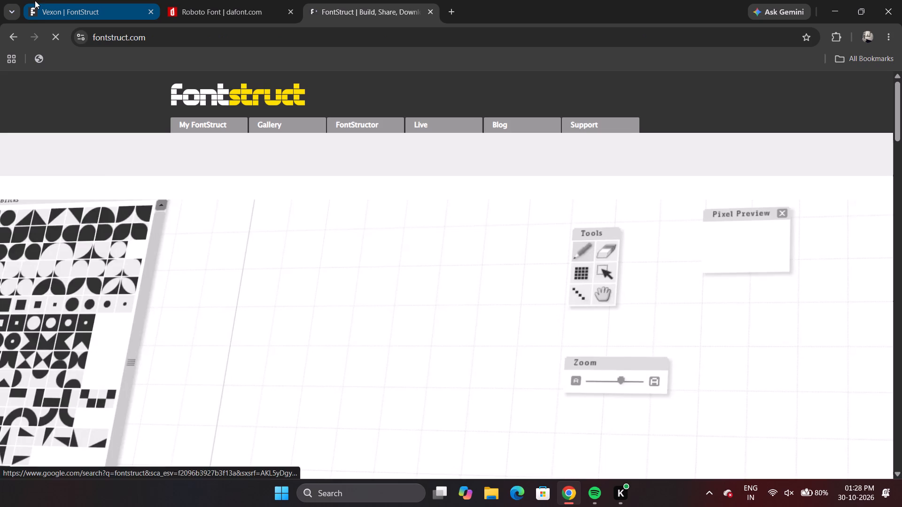
pyautogui.click(70, 16)
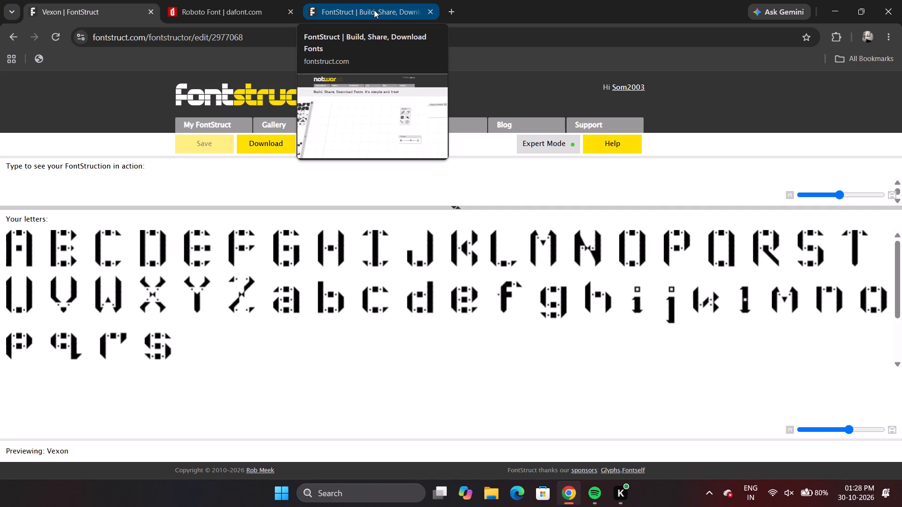
pyautogui.click(374, 10)
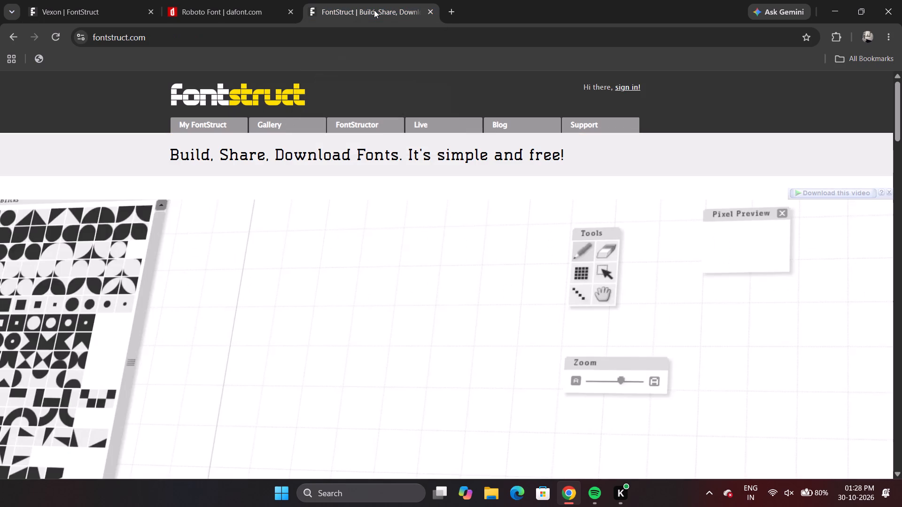
pyautogui.click(56, 6)
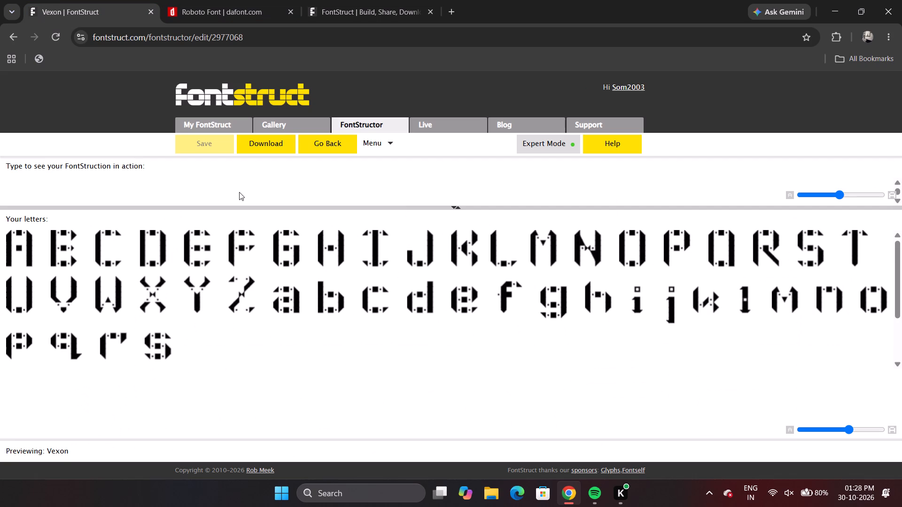
# On the uppercase A, bevel the outer bottom corners of both legs with cut-corner bricks and erase the stray brick below the baseline.
pyautogui.click(330, 150)
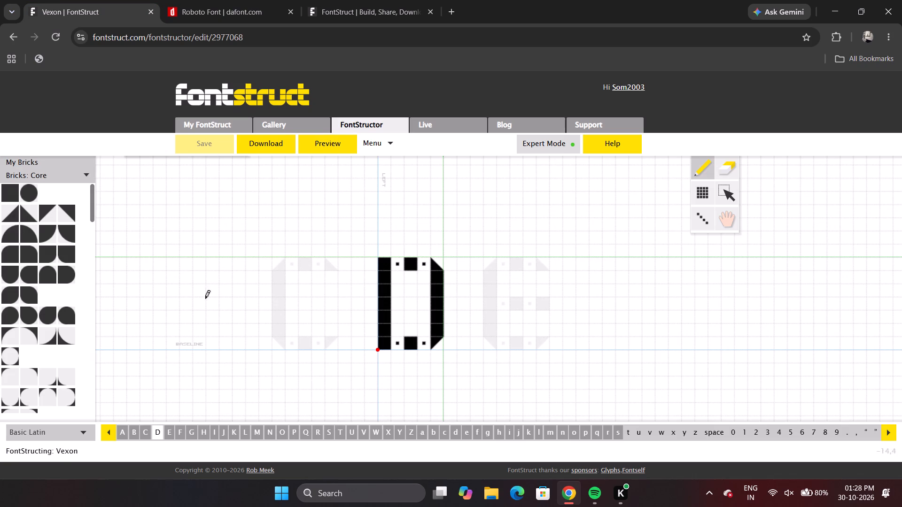
pyautogui.click(122, 430)
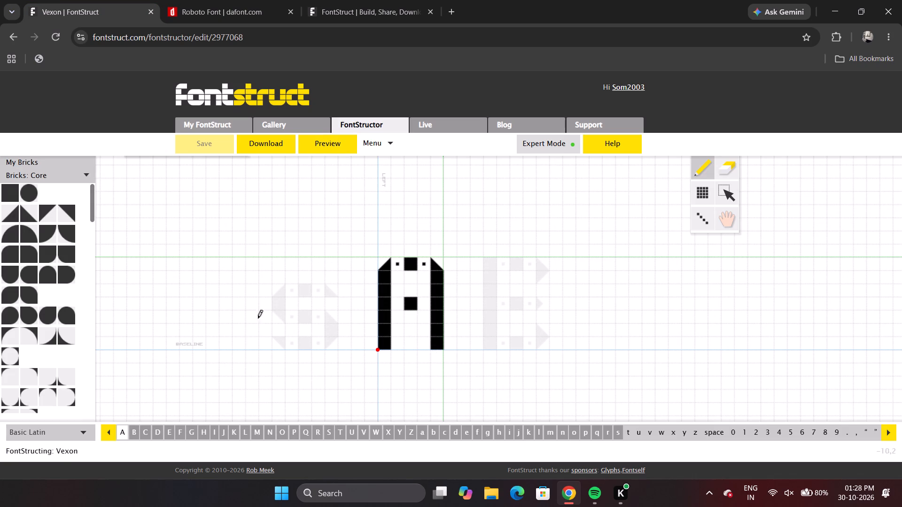
pyautogui.click(385, 343)
pyautogui.click(385, 343)
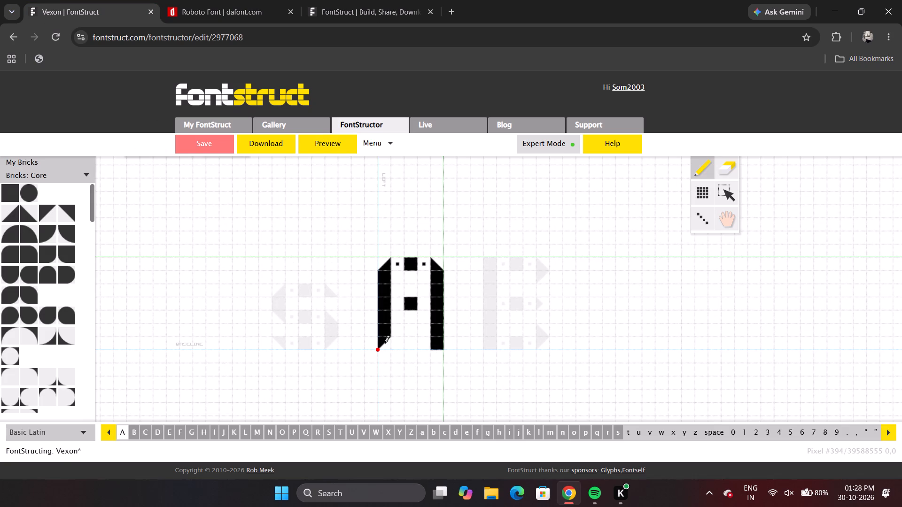
pyautogui.click(385, 343)
pyautogui.click(385, 343)
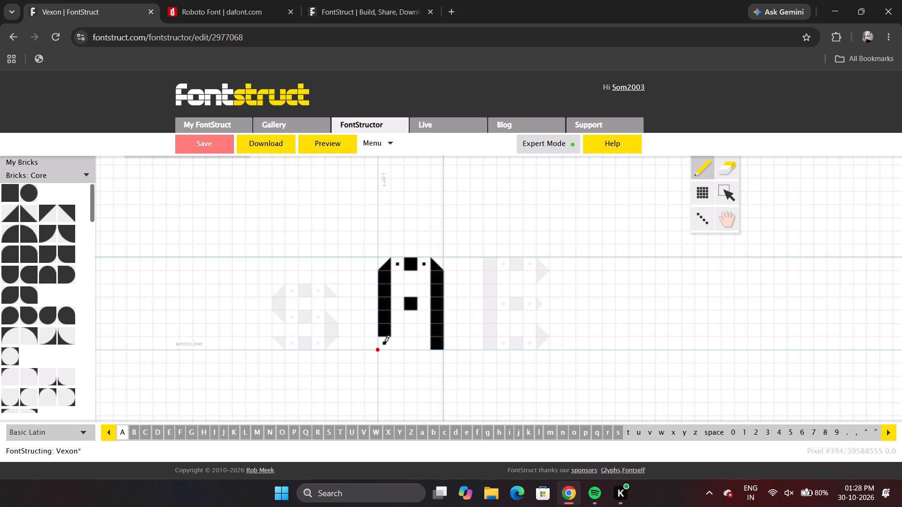
pyautogui.click(385, 343)
pyautogui.click(437, 351)
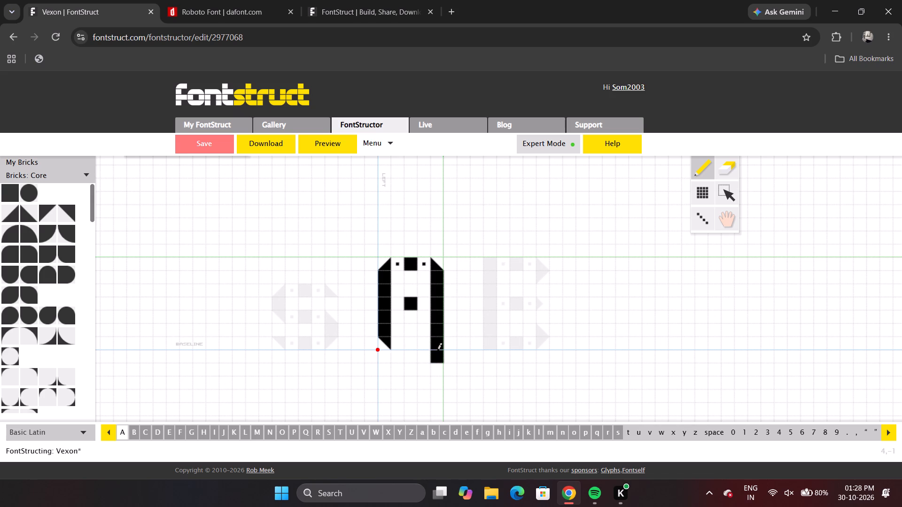
pyautogui.click(437, 351)
pyautogui.doubleClick(438, 343)
pyautogui.press('e')
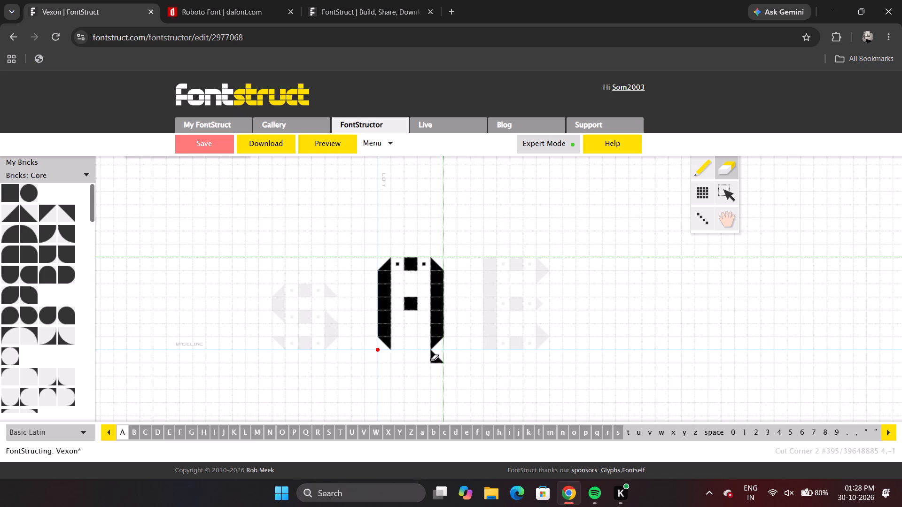
pyautogui.click(432, 360)
# Check the reshaped uppercase A in the letter preview and return to the drawing grid.
pyautogui.click(335, 147)
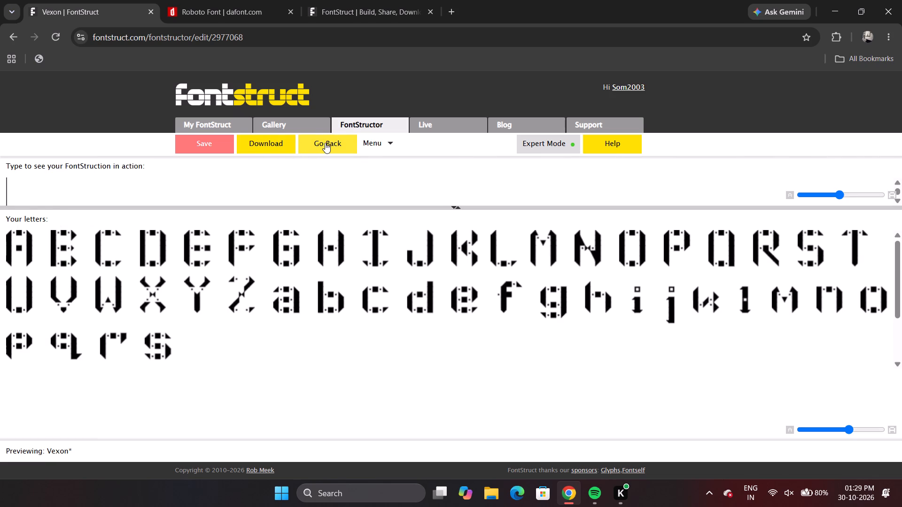
pyautogui.click(325, 143)
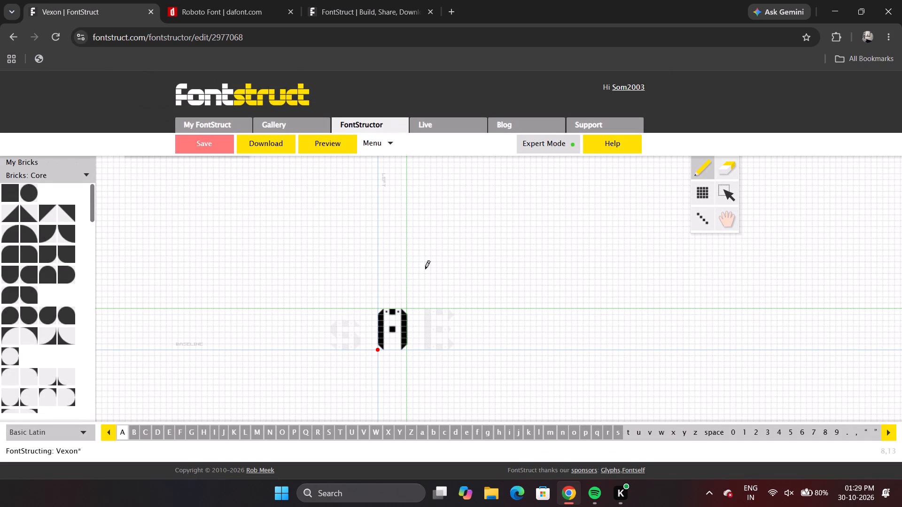
# Switch the editor to full screen and expand the My Bricks palette so its bricks are accessible.
pyautogui.hotkey('shift', 'f')
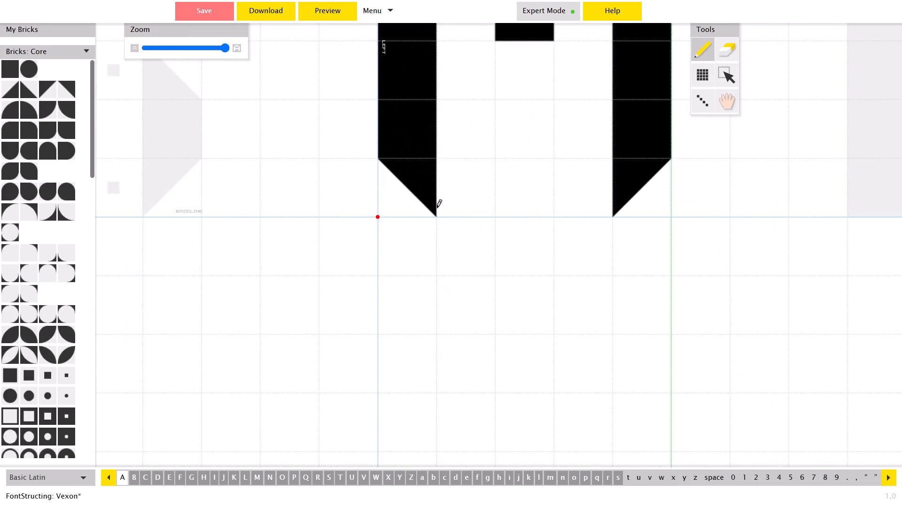
pyautogui.press('space')
pyautogui.press('space')
pyautogui.press('space')
pyautogui.press('space')
pyautogui.press('space')
pyautogui.press('space')
pyautogui.press('space')
pyautogui.press('space')
pyautogui.press('space')
pyautogui.press('space')
pyautogui.press('space')
pyautogui.press('space')
pyautogui.press('space')
pyautogui.press('space')
pyautogui.press('space')
pyautogui.press('space')
pyautogui.press('space')
pyautogui.press('space')
pyautogui.press('space')
pyautogui.press('space')
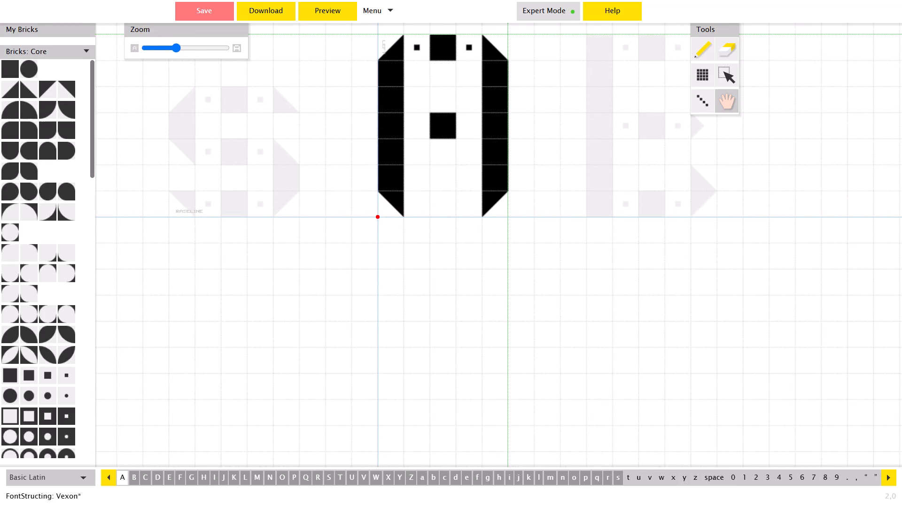
pyautogui.moveTo(437, 207); pyautogui.dragTo(433, 289)
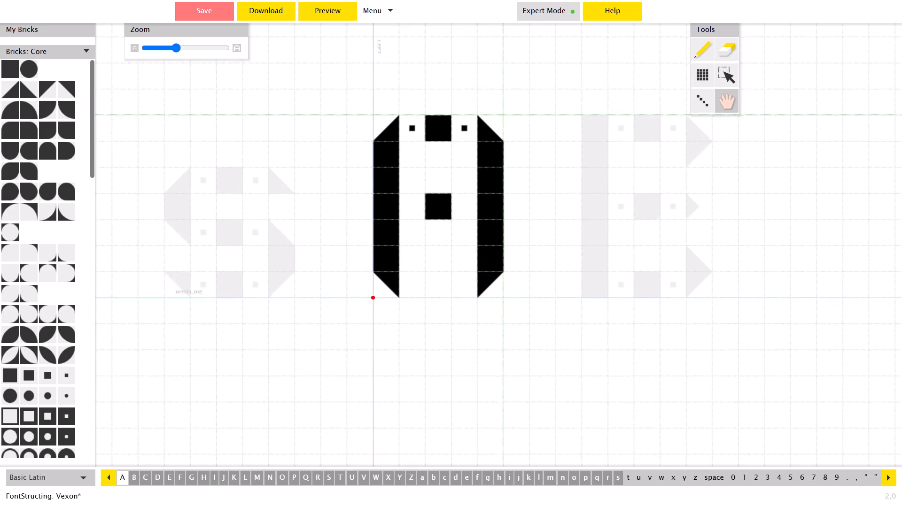
pyautogui.moveTo(433, 289); pyautogui.dragTo(443, 387)
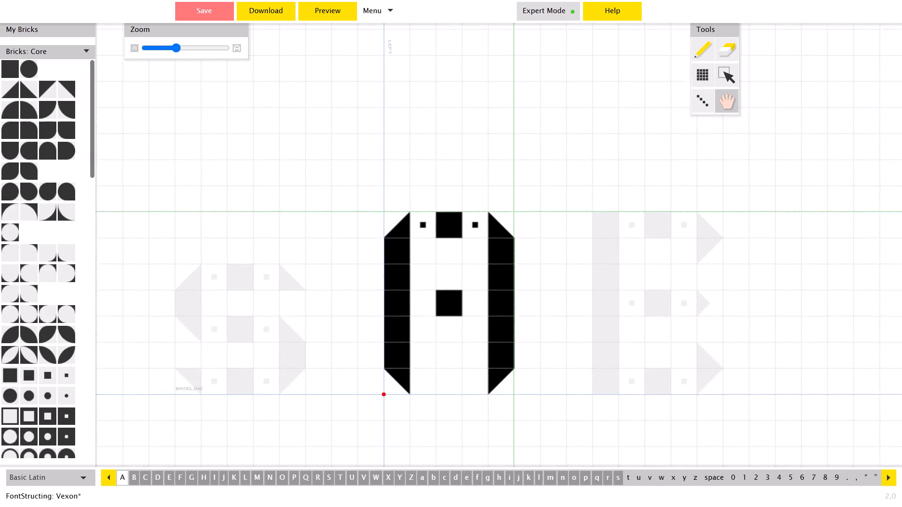
pyautogui.moveTo(443, 387); pyautogui.dragTo(453, 352)
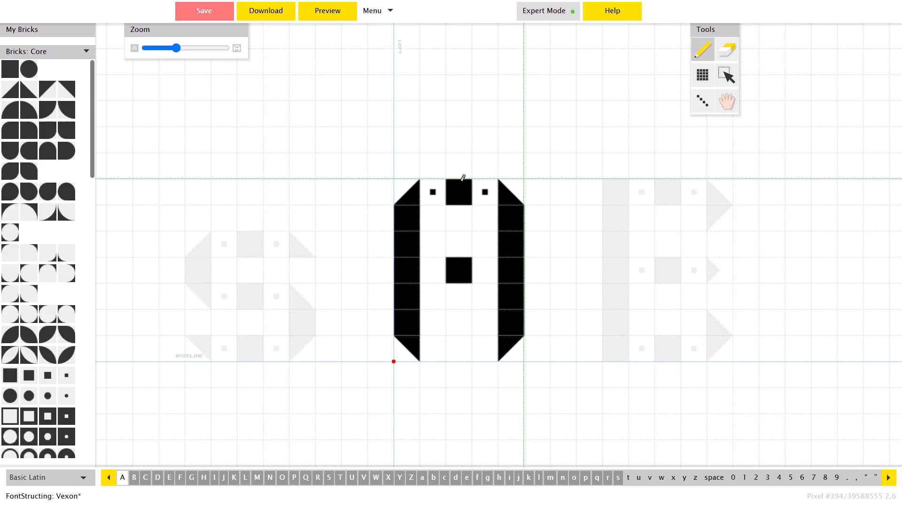
pyautogui.scroll(1, 49, 110)
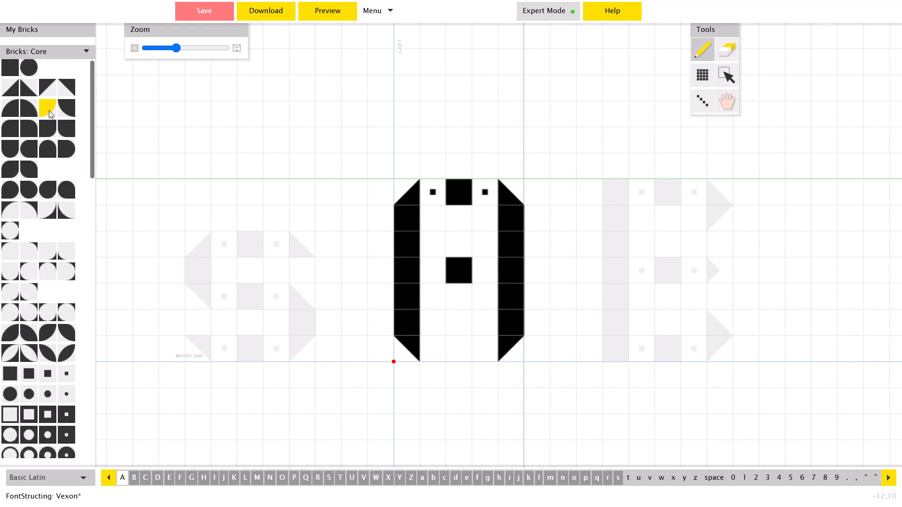
pyautogui.scroll(3, 49, 110)
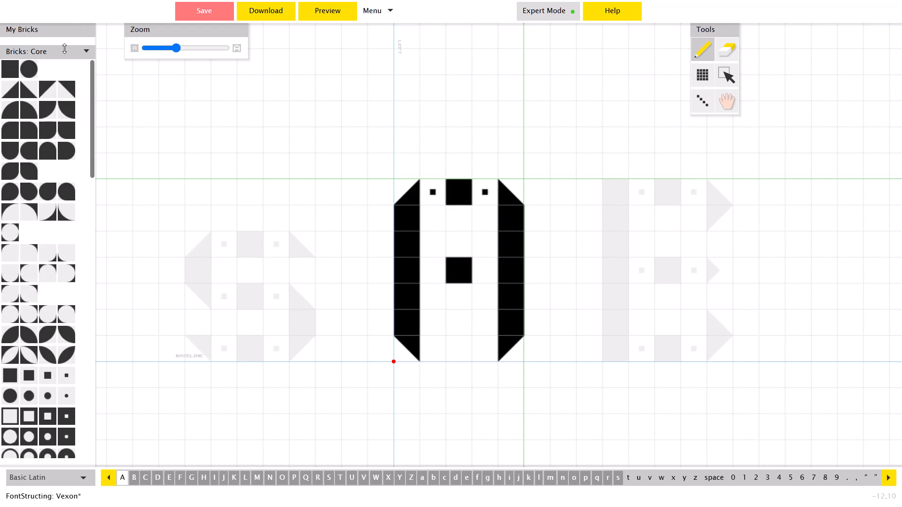
pyautogui.click(70, 37)
pyautogui.press('Right')
pyautogui.press('Right')
pyautogui.press('Left')
pyautogui.press('Left')
pyautogui.moveTo(71, 45); pyautogui.dragTo(78, 106)
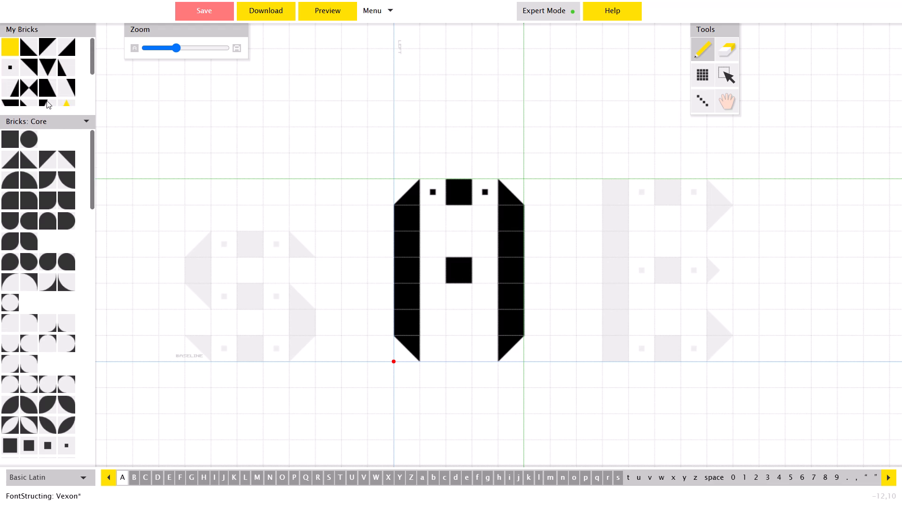
# Replace the square at the top centre of the uppercase A with the upward-pointing triangle from My Bricks.
pyautogui.scroll(-1, 47, 100)
pyautogui.click(62, 82)
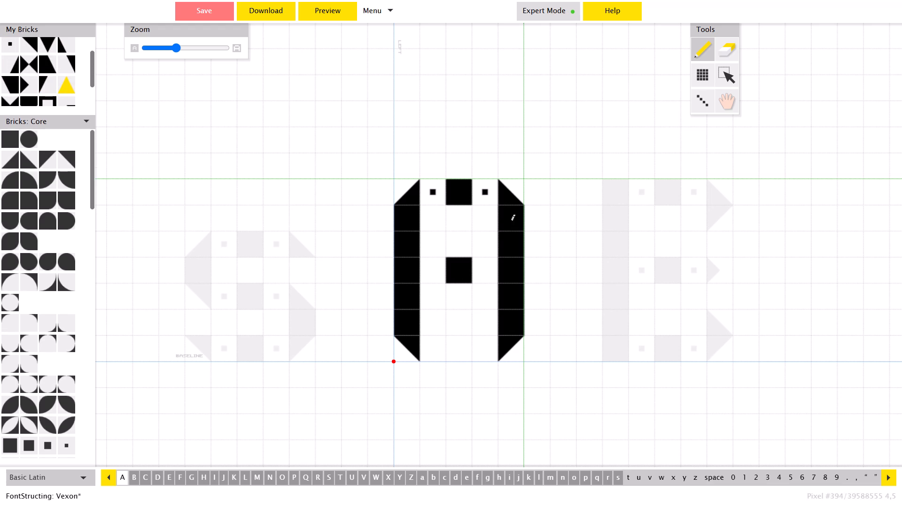
pyautogui.click(465, 194)
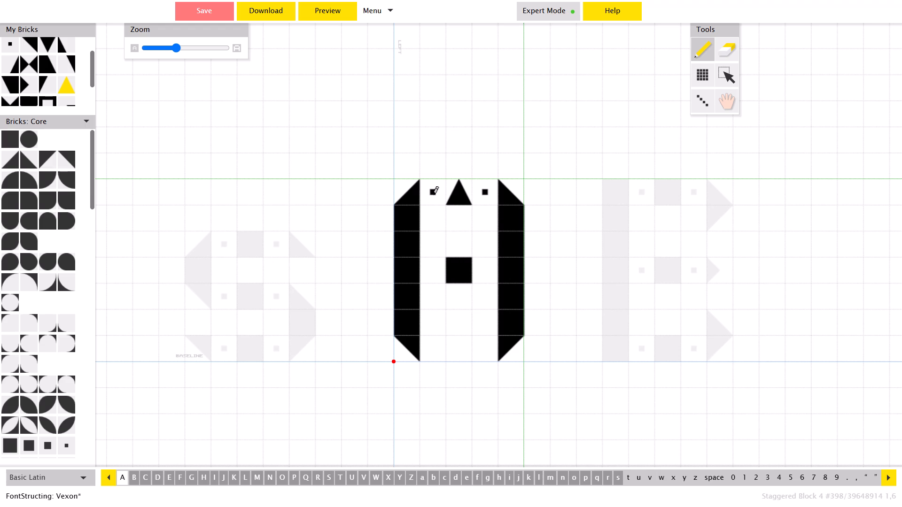
# Move the cut-corner tops of both legs of the uppercase A, with their adjacent small squares, down one grid row.
pyautogui.click(717, 78)
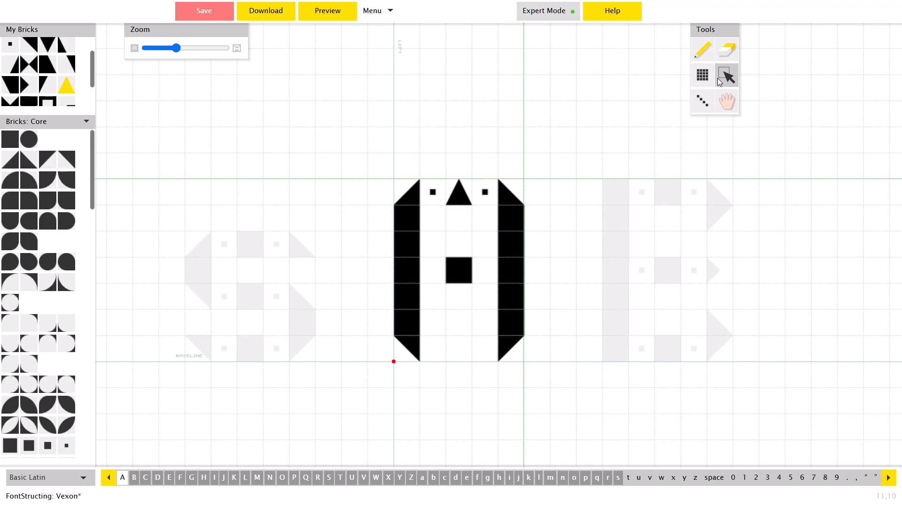
pyautogui.moveTo(396, 180); pyautogui.dragTo(434, 226)
pyautogui.moveTo(414, 216); pyautogui.dragTo(414, 234)
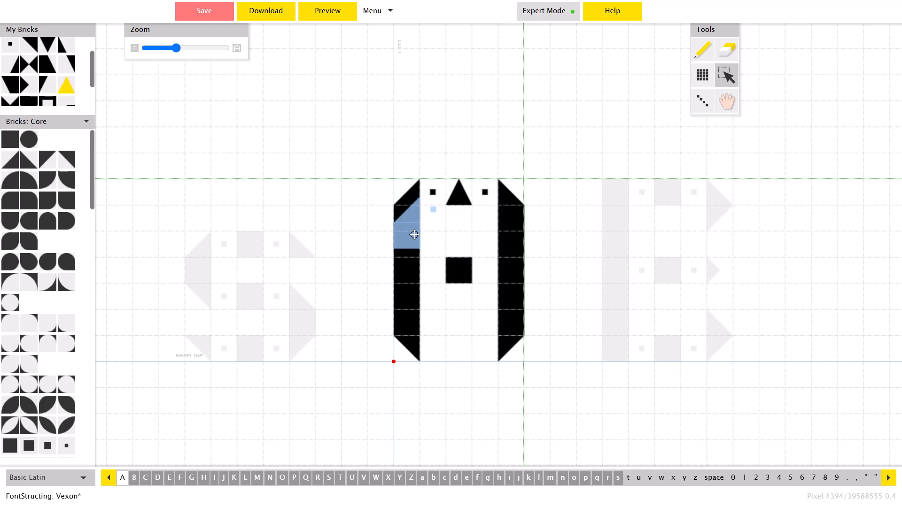
pyautogui.moveTo(414, 234); pyautogui.dragTo(414, 235)
pyautogui.moveTo(505, 157); pyautogui.dragTo(518, 223)
pyautogui.moveTo(487, 175); pyautogui.dragTo(498, 196)
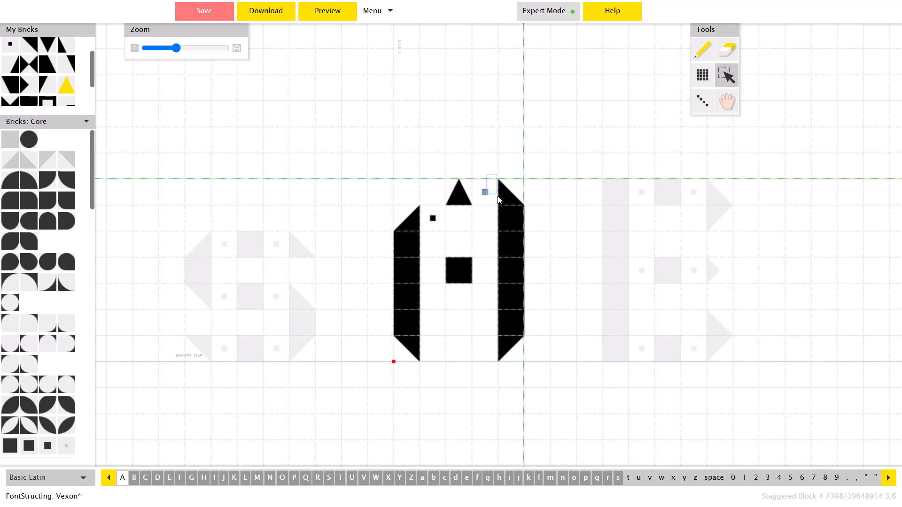
pyautogui.moveTo(498, 196); pyautogui.dragTo(511, 214)
pyautogui.moveTo(511, 214); pyautogui.dragTo(513, 235)
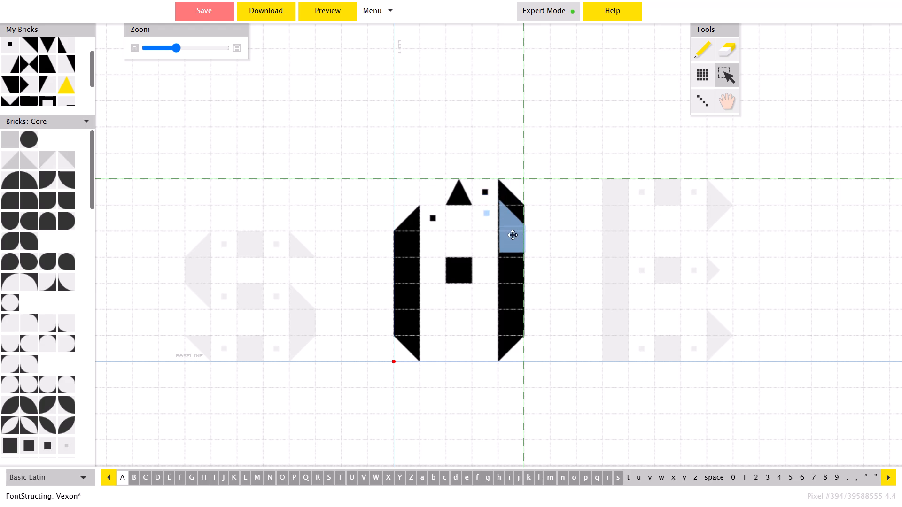
pyautogui.moveTo(513, 235); pyautogui.dragTo(513, 235)
pyautogui.click(557, 206)
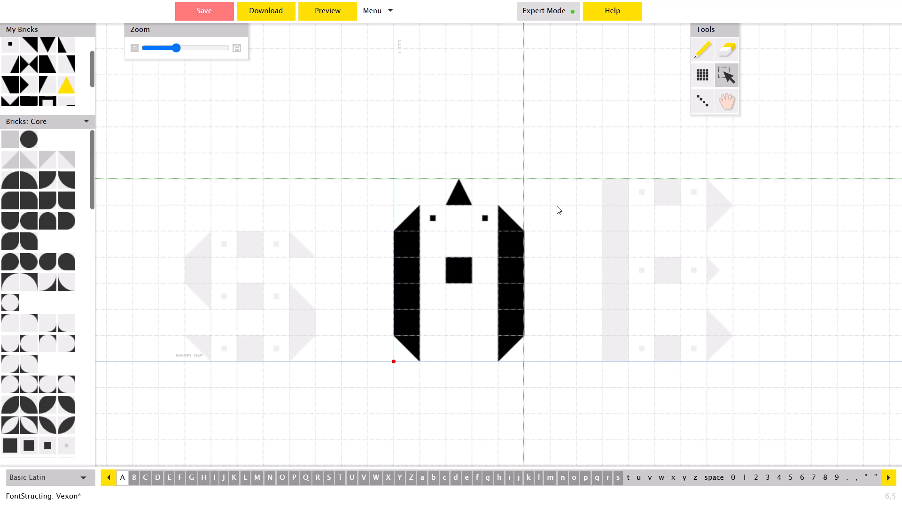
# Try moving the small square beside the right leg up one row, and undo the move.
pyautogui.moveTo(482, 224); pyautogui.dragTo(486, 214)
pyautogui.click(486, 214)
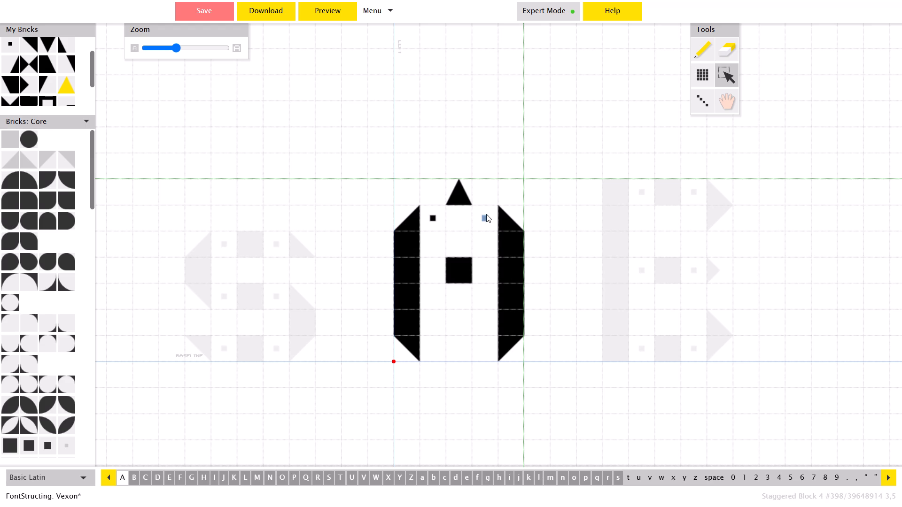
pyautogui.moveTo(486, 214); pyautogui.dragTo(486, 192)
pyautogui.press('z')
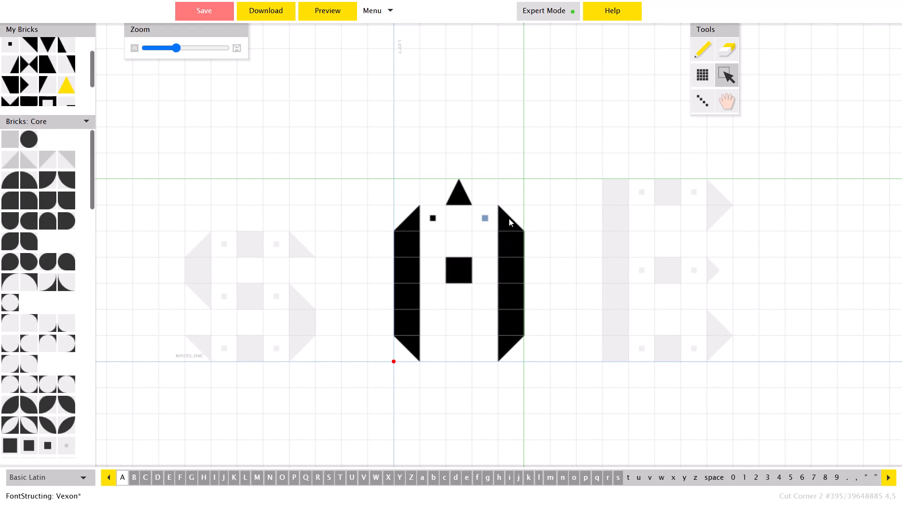
# Lower the cut-corner brick at the top of each leg by one more row, without the small squares.
pyautogui.doubleClick(508, 218)
pyautogui.moveTo(508, 218); pyautogui.dragTo(510, 246)
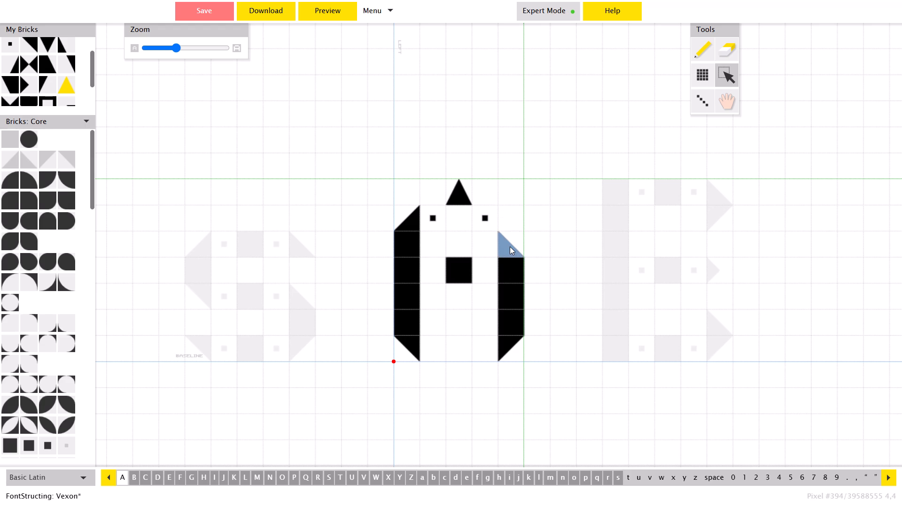
pyautogui.moveTo(412, 223); pyautogui.dragTo(407, 253)
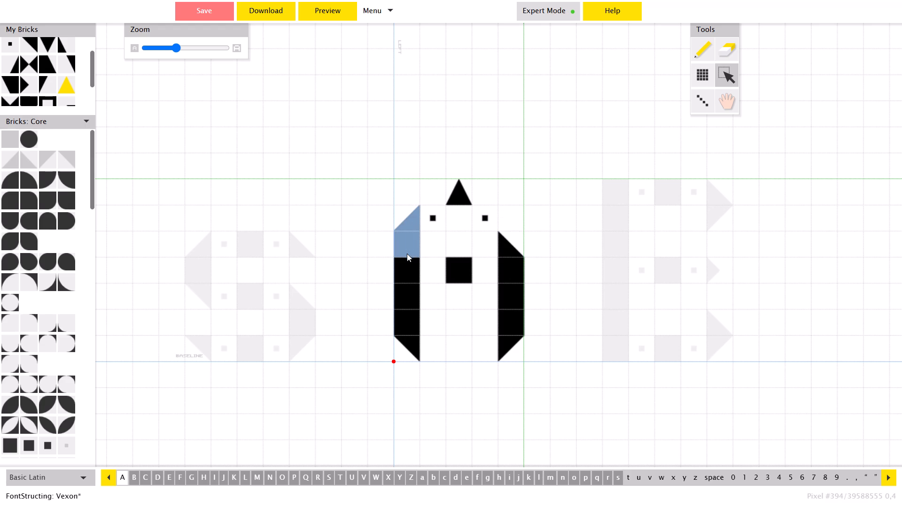
pyautogui.click(412, 217)
pyautogui.click(412, 217)
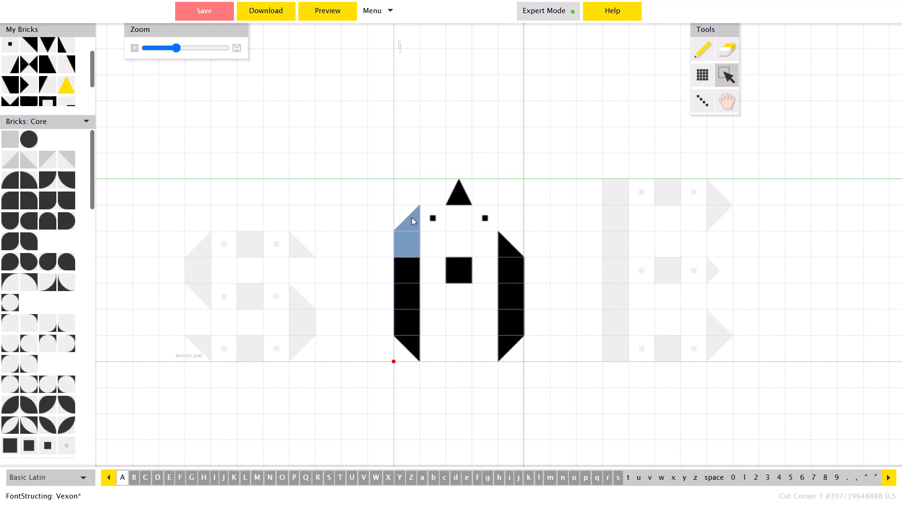
pyautogui.click(405, 189)
pyautogui.click(411, 219)
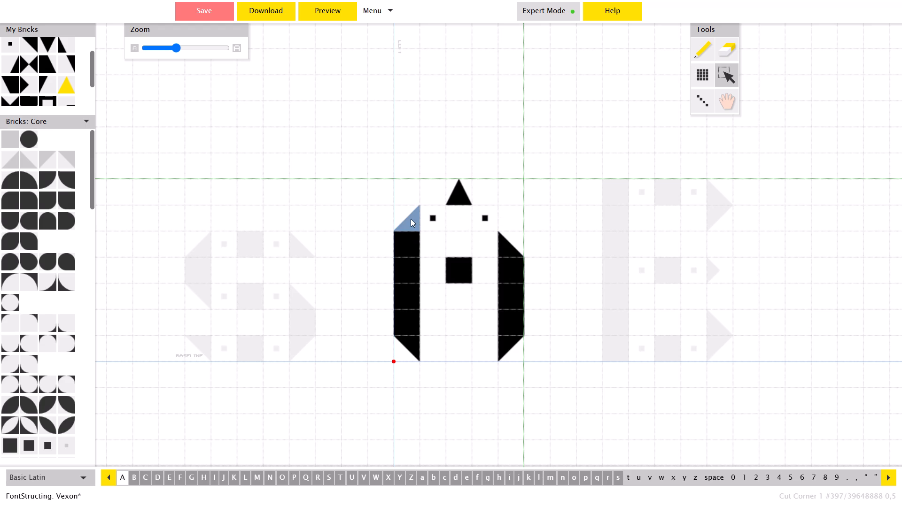
pyautogui.moveTo(411, 219); pyautogui.dragTo(408, 240)
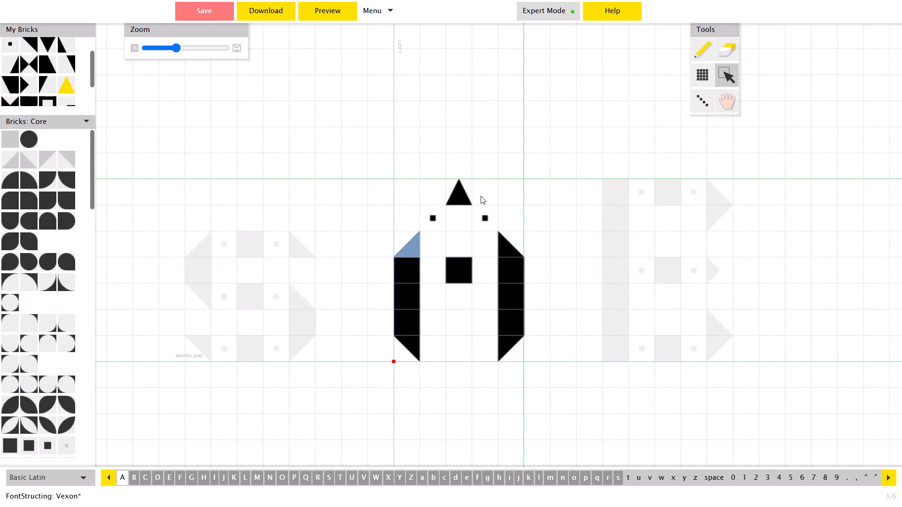
# Move the two small squares down two rows so they sit on either side of the A's central square.
pyautogui.moveTo(425, 221); pyautogui.dragTo(488, 216)
pyautogui.moveTo(488, 216); pyautogui.dragTo(489, 268)
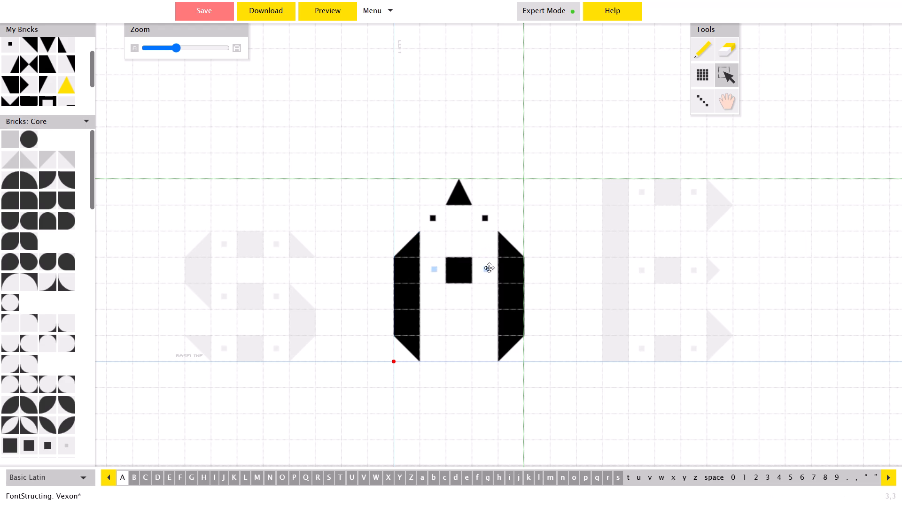
pyautogui.moveTo(489, 268); pyautogui.dragTo(489, 268)
# Check the reshaped A in the letter preview, look at the uppercase V glyph for comparison, and return to the A.
pyautogui.click(342, 5)
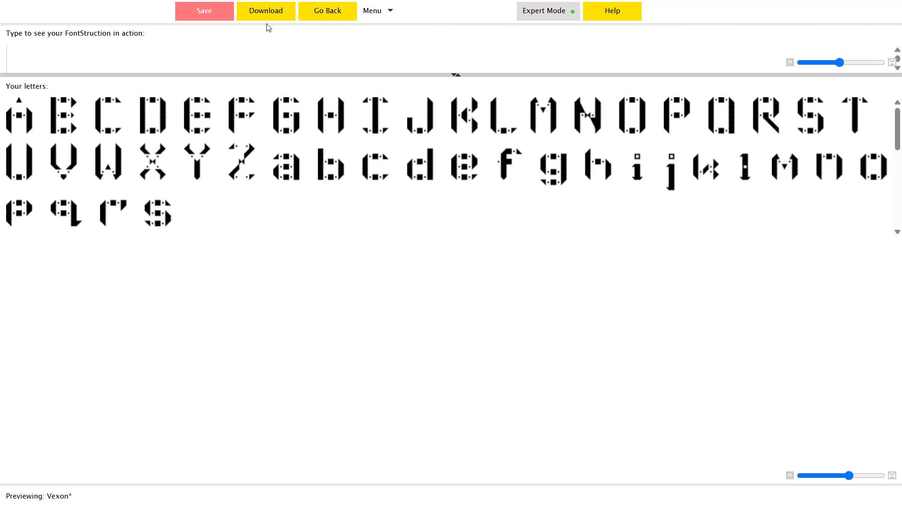
pyautogui.click(335, 13)
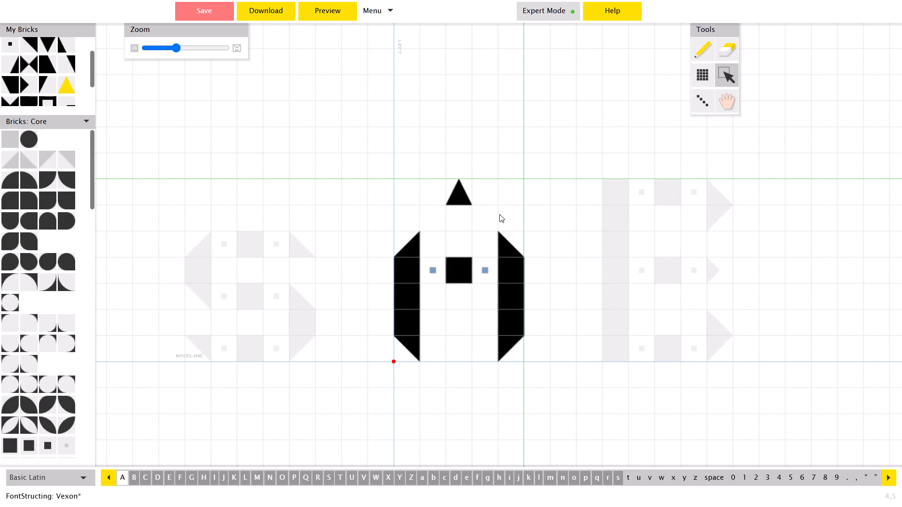
pyautogui.click(366, 479)
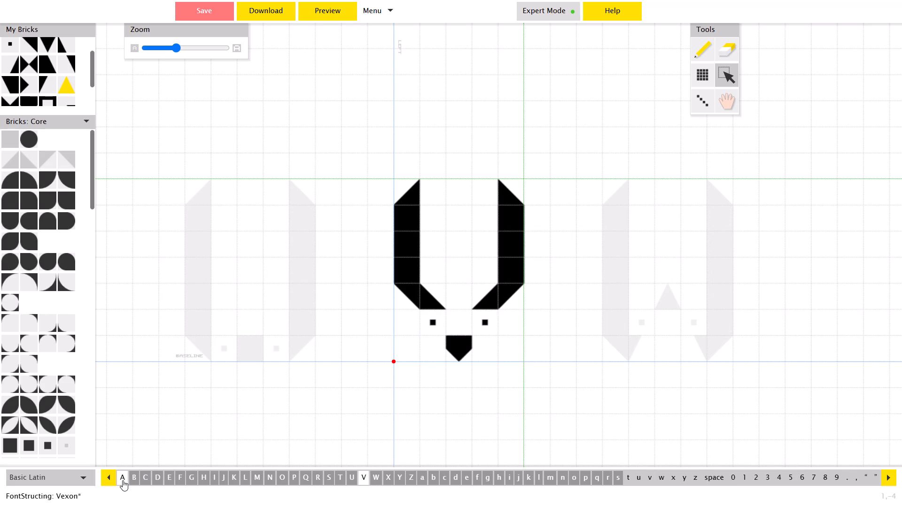
pyautogui.click(123, 480)
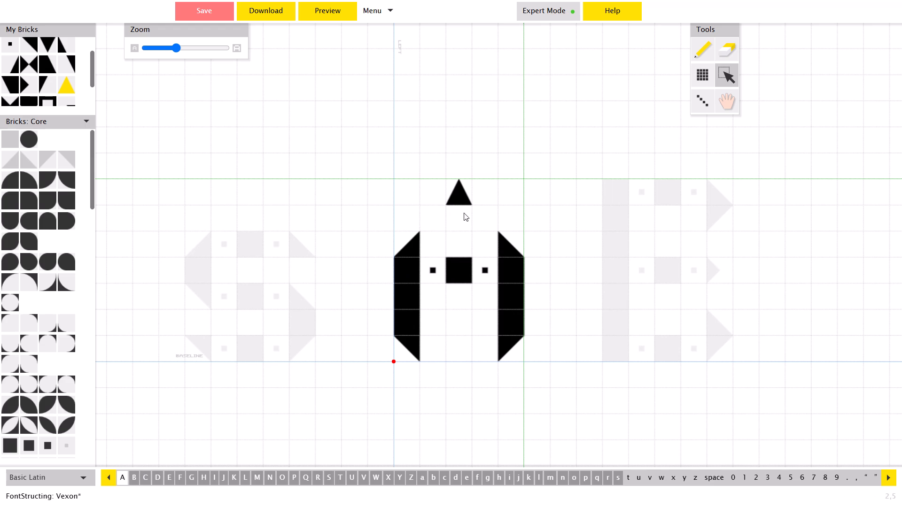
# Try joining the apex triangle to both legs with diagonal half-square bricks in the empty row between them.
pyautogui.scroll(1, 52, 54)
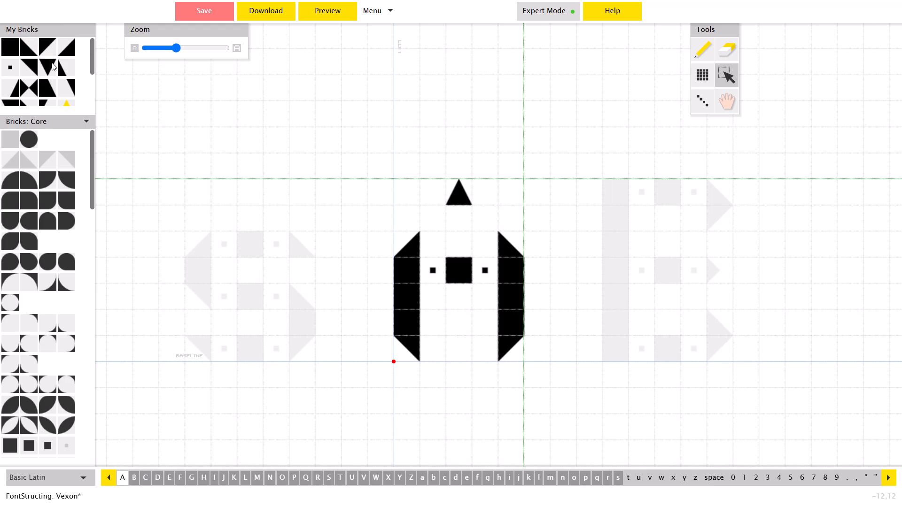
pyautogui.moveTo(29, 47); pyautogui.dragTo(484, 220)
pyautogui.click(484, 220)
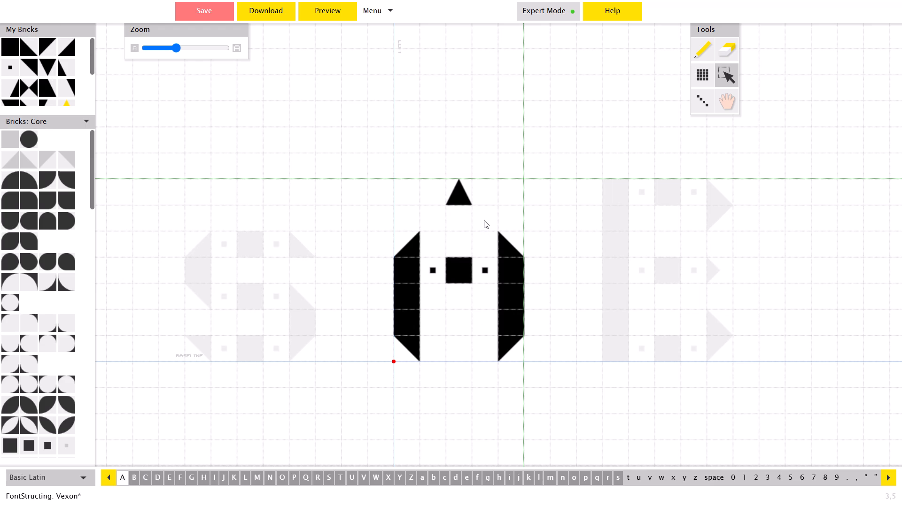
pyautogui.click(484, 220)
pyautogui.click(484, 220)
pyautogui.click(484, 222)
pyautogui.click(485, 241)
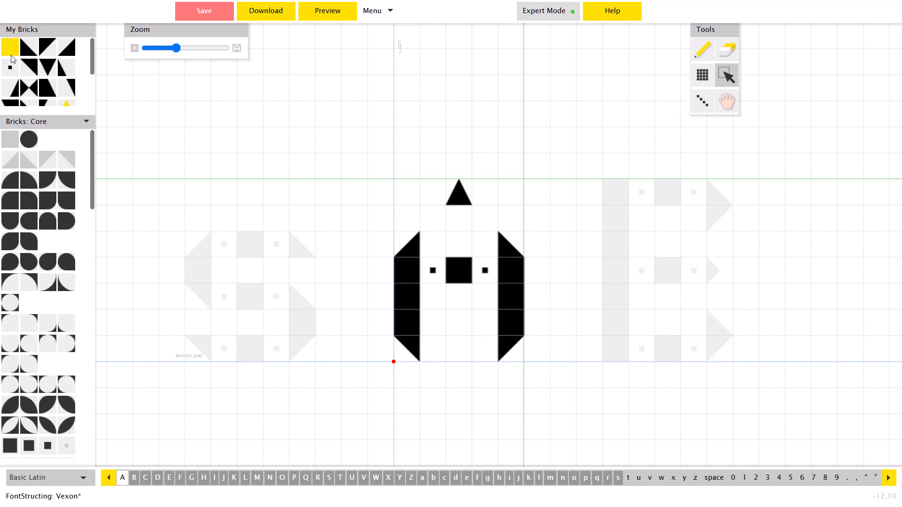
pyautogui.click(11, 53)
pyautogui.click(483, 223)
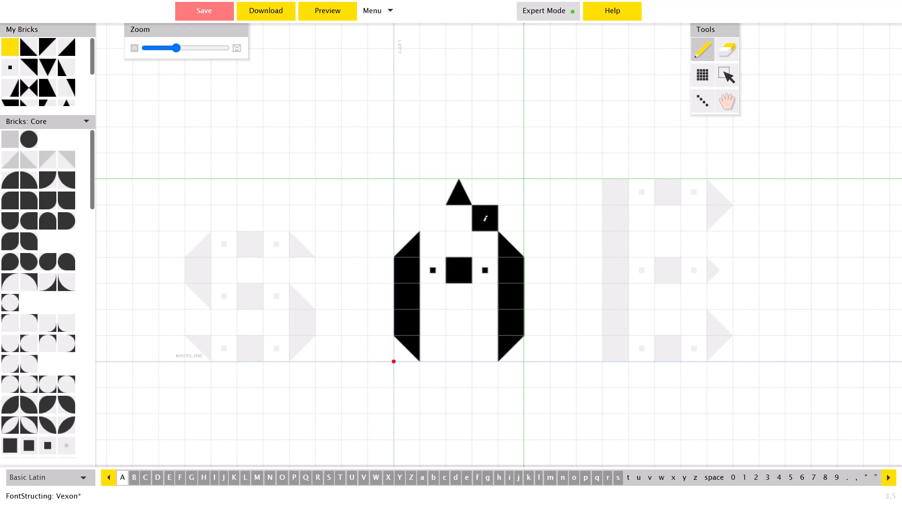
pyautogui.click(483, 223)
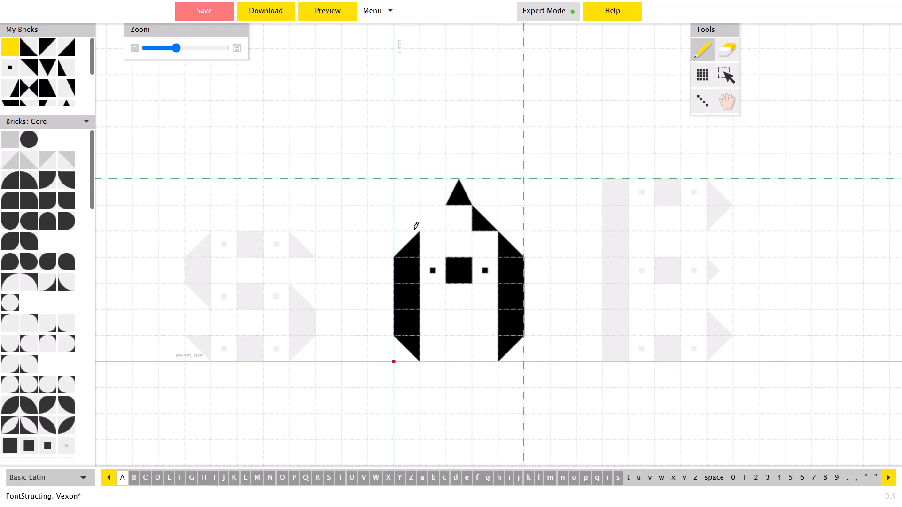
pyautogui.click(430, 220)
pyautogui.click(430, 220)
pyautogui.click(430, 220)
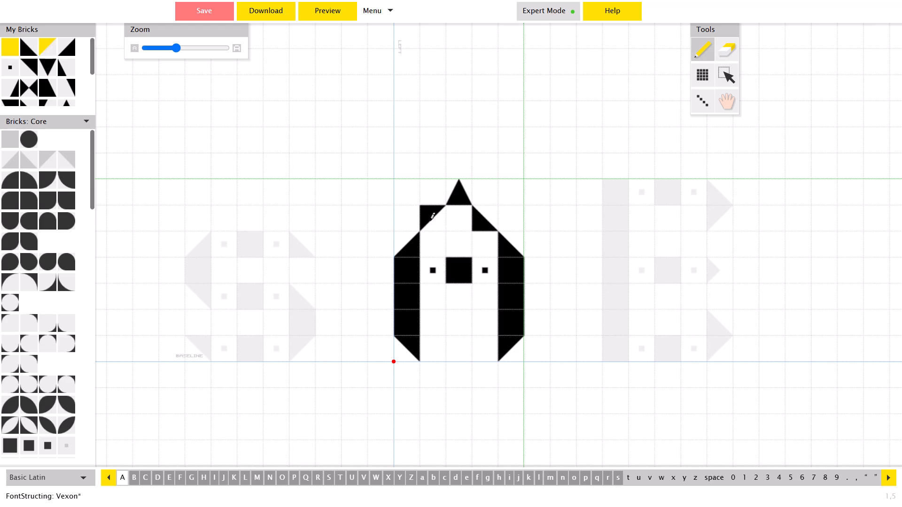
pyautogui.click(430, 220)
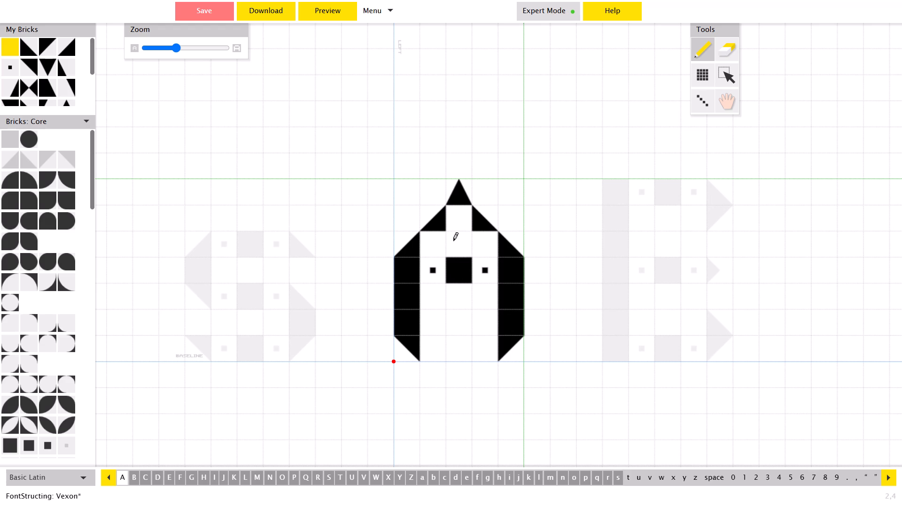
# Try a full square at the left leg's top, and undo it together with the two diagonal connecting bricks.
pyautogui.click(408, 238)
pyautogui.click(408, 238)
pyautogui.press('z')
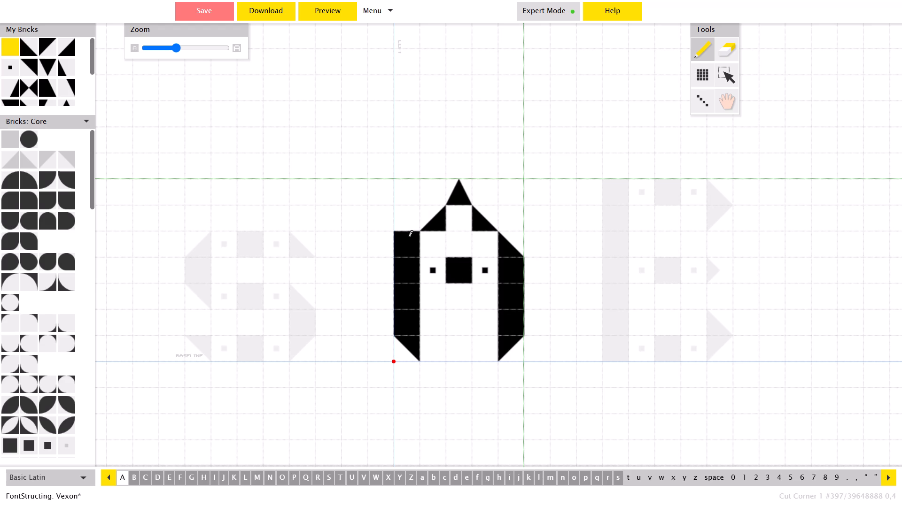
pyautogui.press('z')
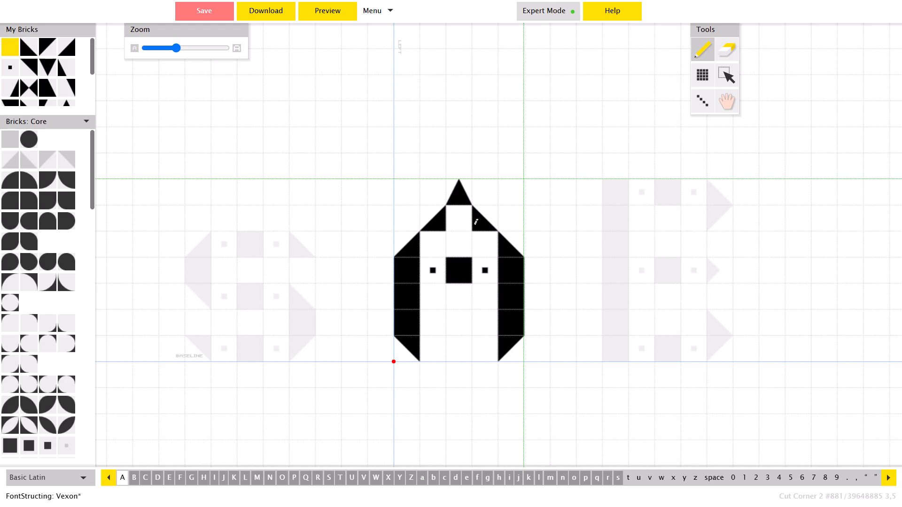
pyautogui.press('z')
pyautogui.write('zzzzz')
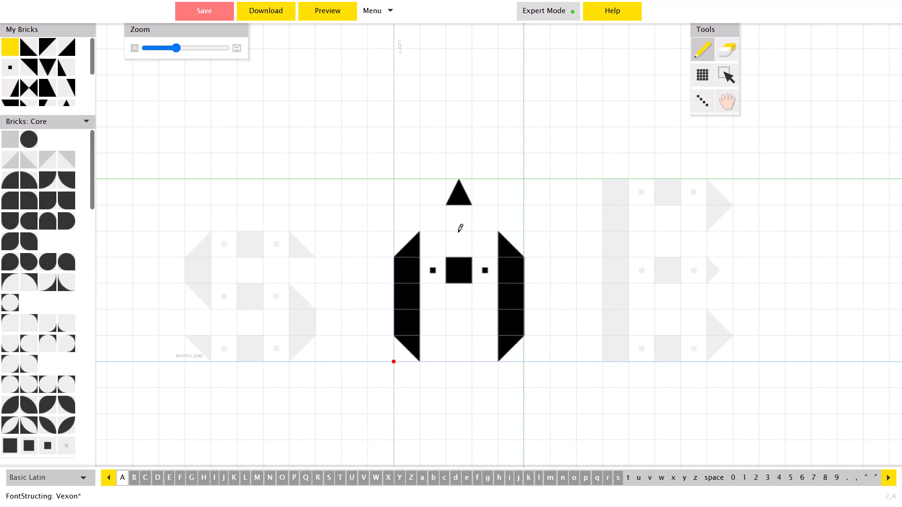
# Review the uppercase A in the letter preview, save the Vexon font, and return to the drawing grid.
pyautogui.click(327, 15)
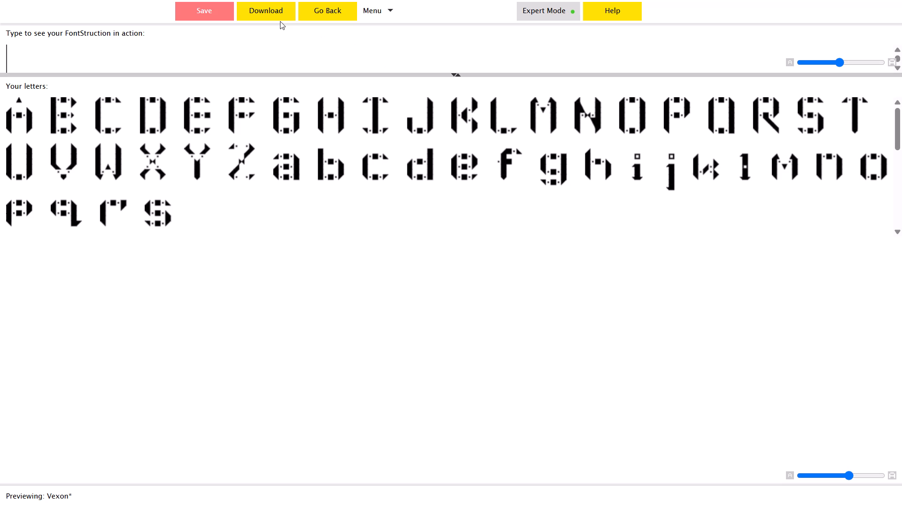
pyautogui.click(205, 3)
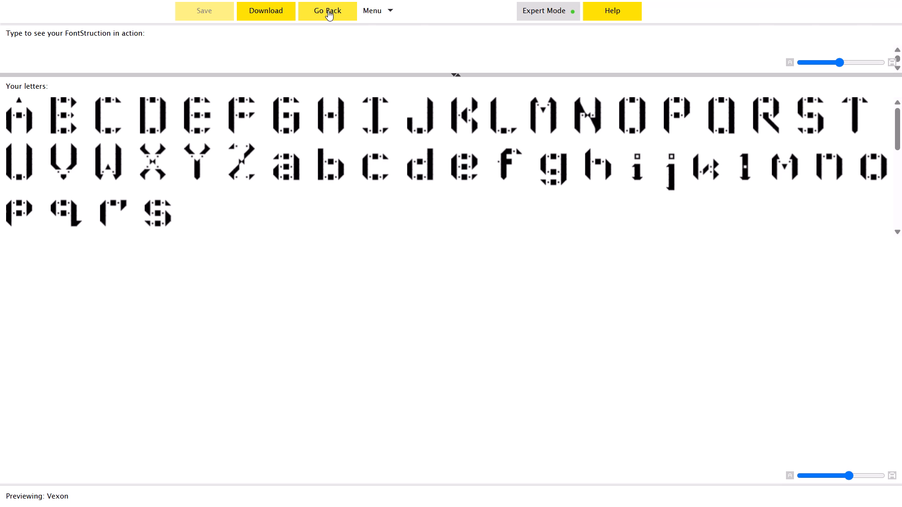
pyautogui.click(328, 10)
# Replace the triangle at the apex of the uppercase A with an upward-pointing house-shaped brick from the core bricks.
pyautogui.scroll(-1, 55, 85)
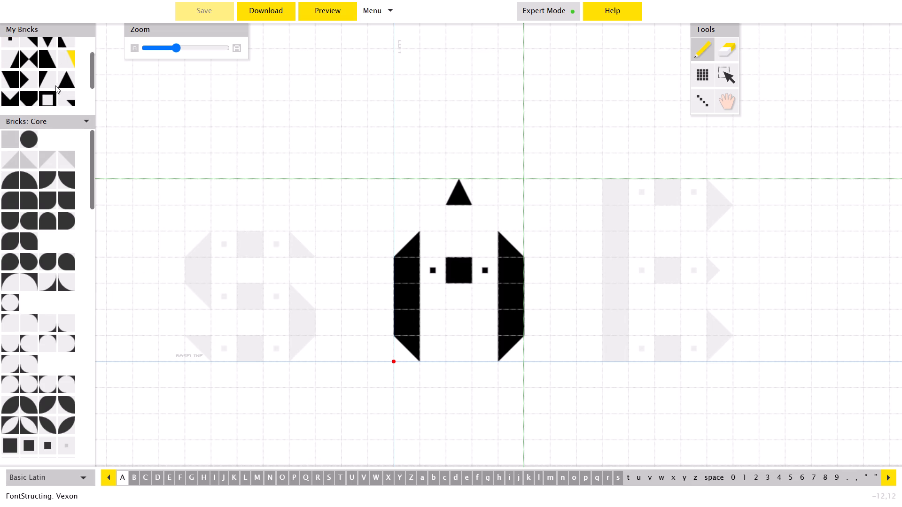
pyautogui.scroll(-3, 55, 85)
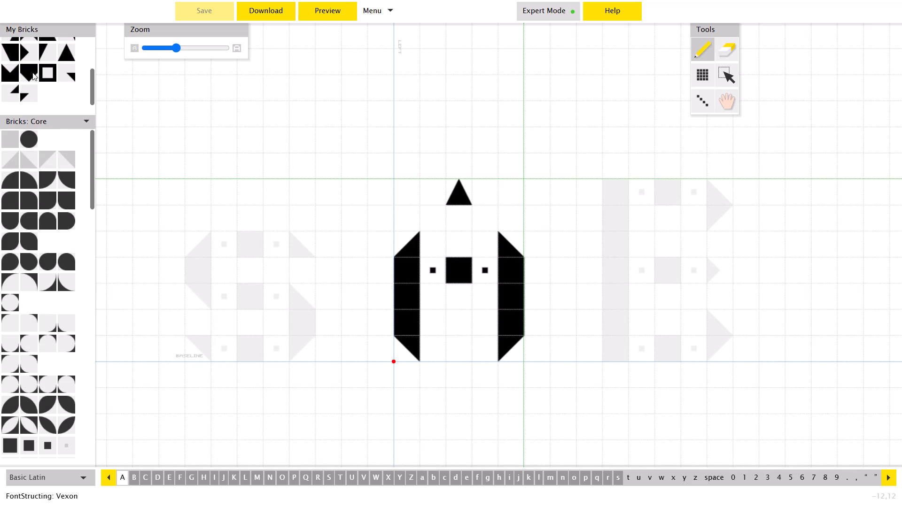
pyautogui.click(32, 72)
pyautogui.scroll(-4, 9, 407)
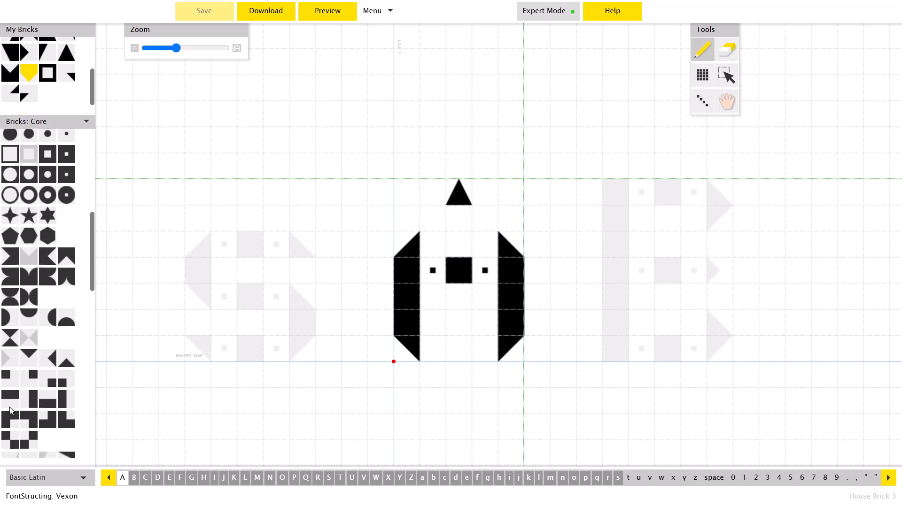
pyautogui.scroll(-7, 9, 407)
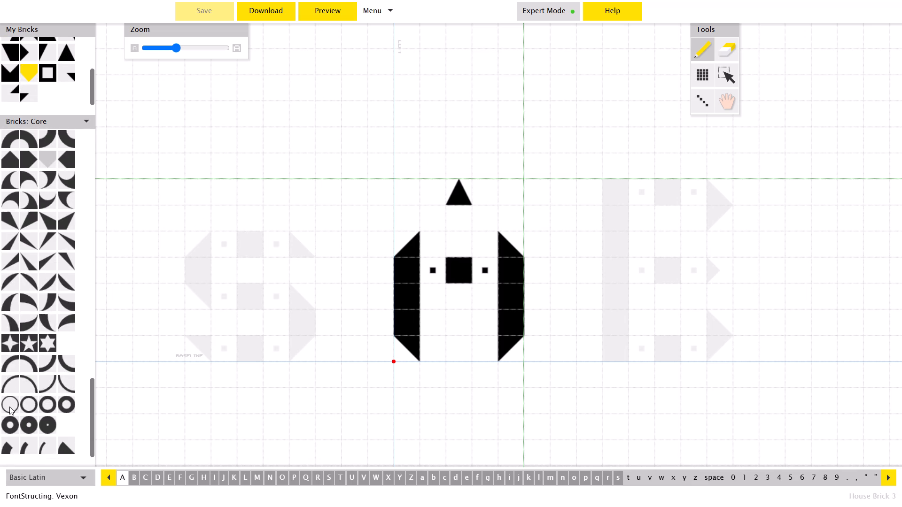
pyautogui.scroll(-2, 9, 407)
pyautogui.scroll(3, 9, 407)
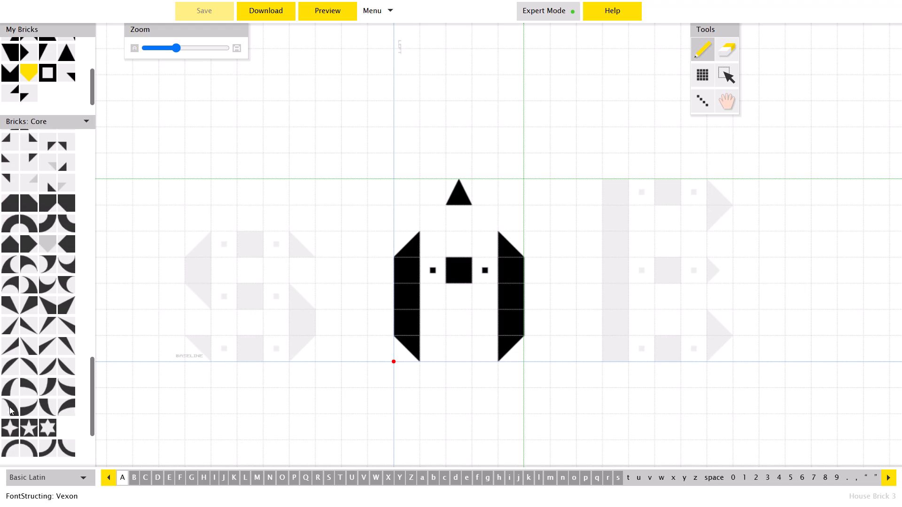
pyautogui.scroll(2, 9, 407)
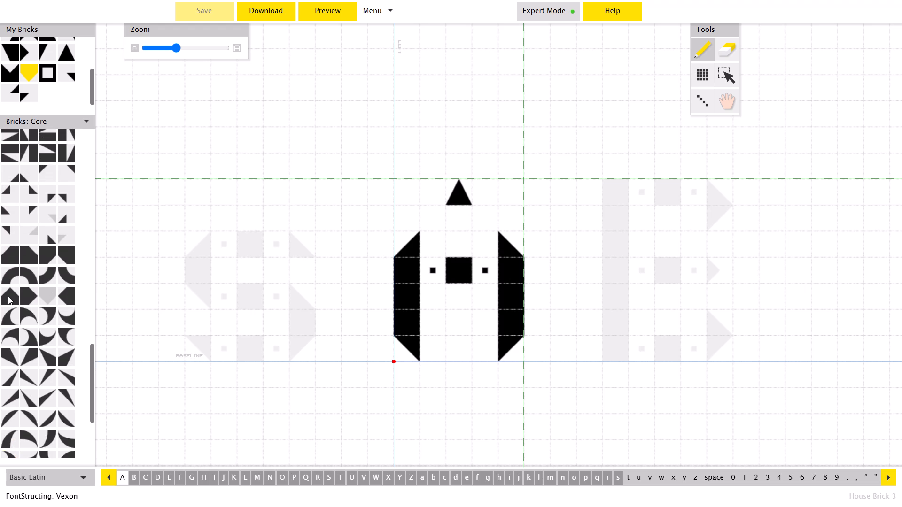
pyautogui.click(8, 296)
pyautogui.click(459, 200)
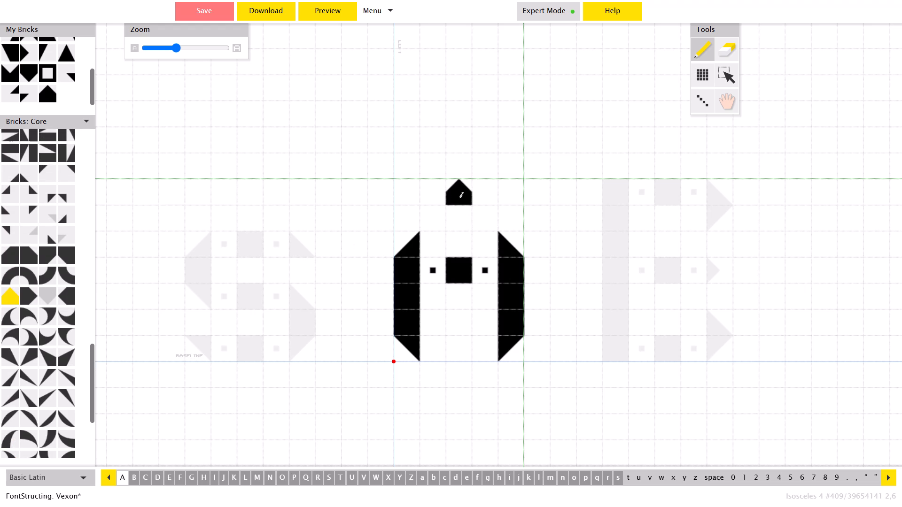
# Check the A's new apex in the letter preview and save the Vexon font before going back to the drawing grid.
pyautogui.click(325, 15)
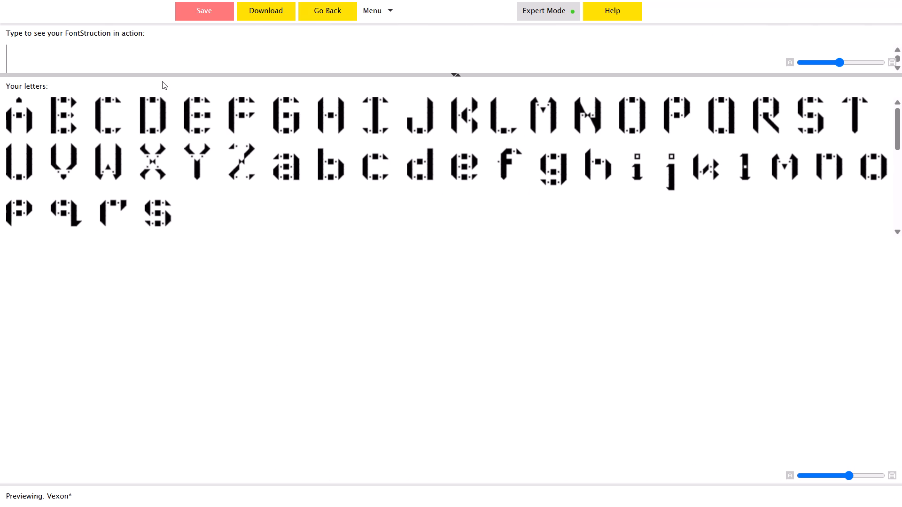
pyautogui.click(216, 15)
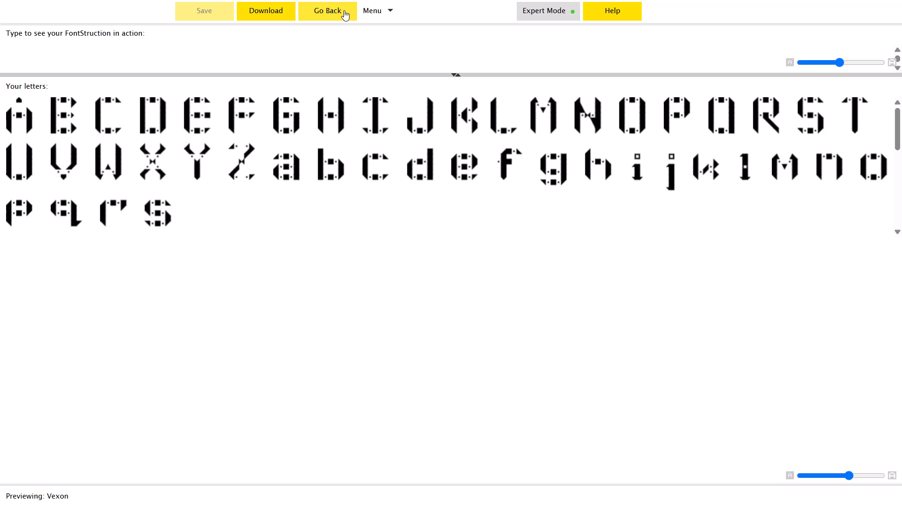
pyautogui.click(344, 10)
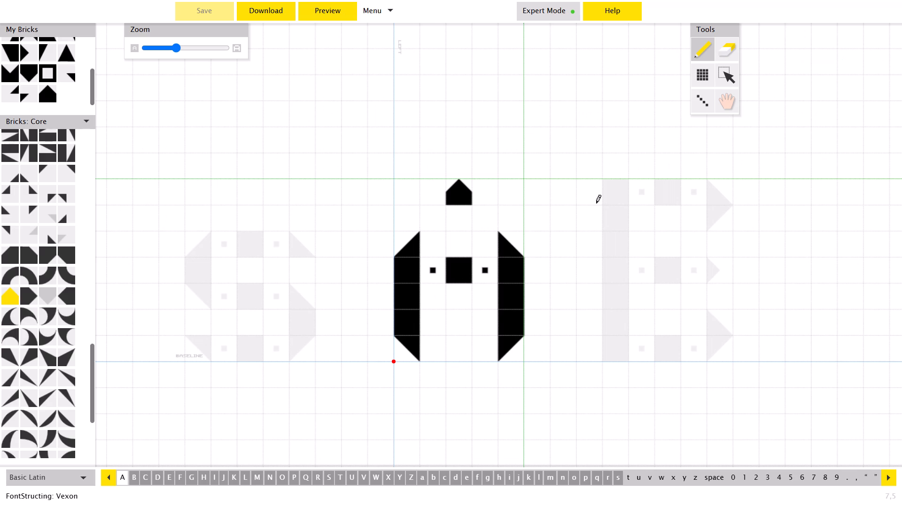
# Compare the uppercase A and B glyphs on the grid and in the letter preview, ending on the B.
pyautogui.press('Right')
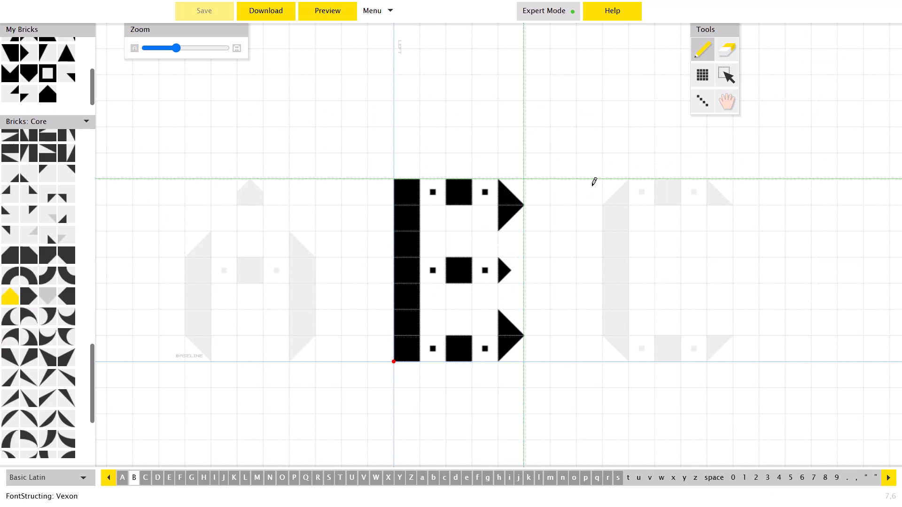
pyautogui.press('Left')
pyautogui.press('Right')
pyautogui.press('Left')
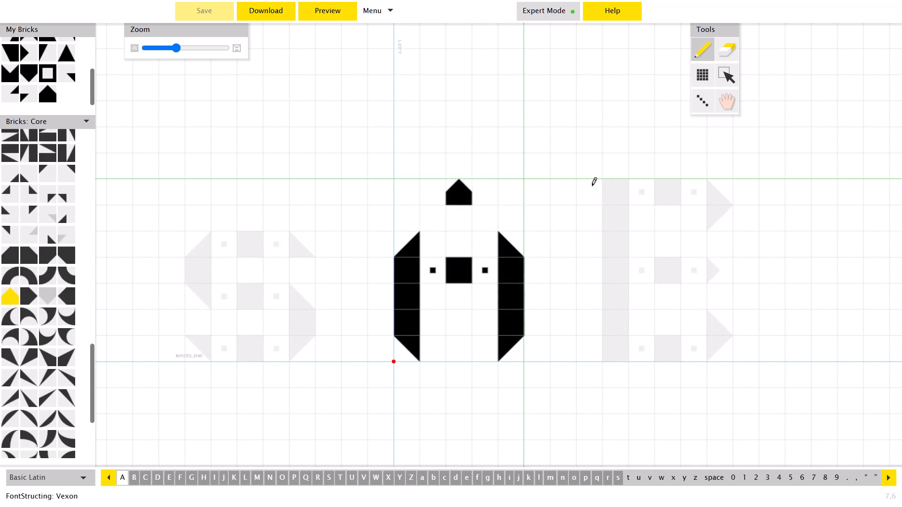
pyautogui.press('Right')
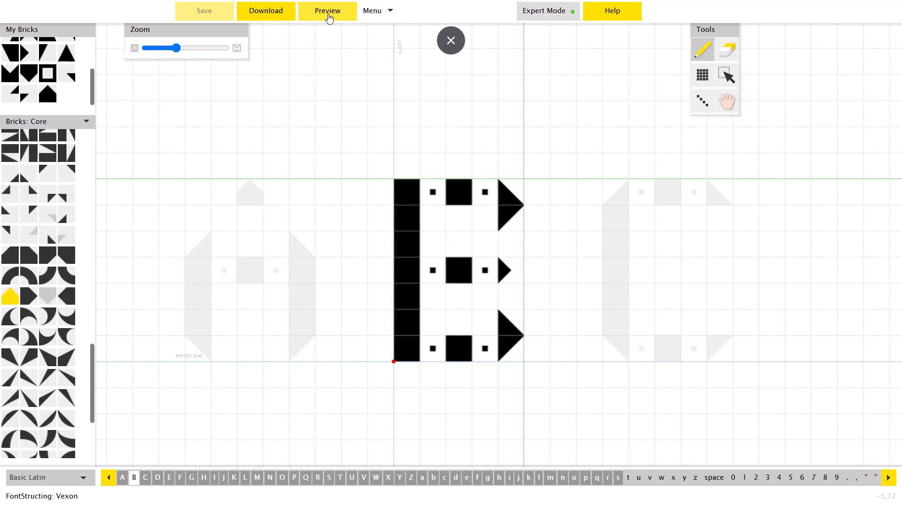
pyautogui.click(328, 14)
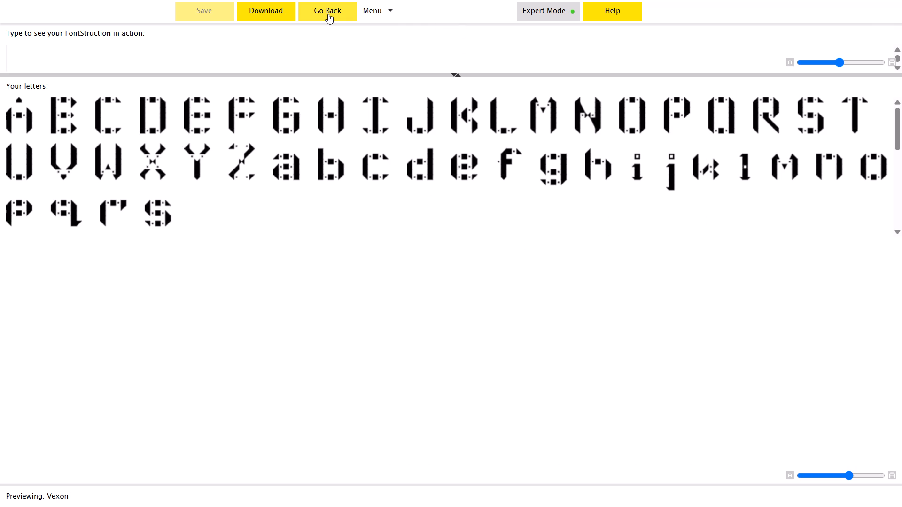
pyautogui.click(324, 11)
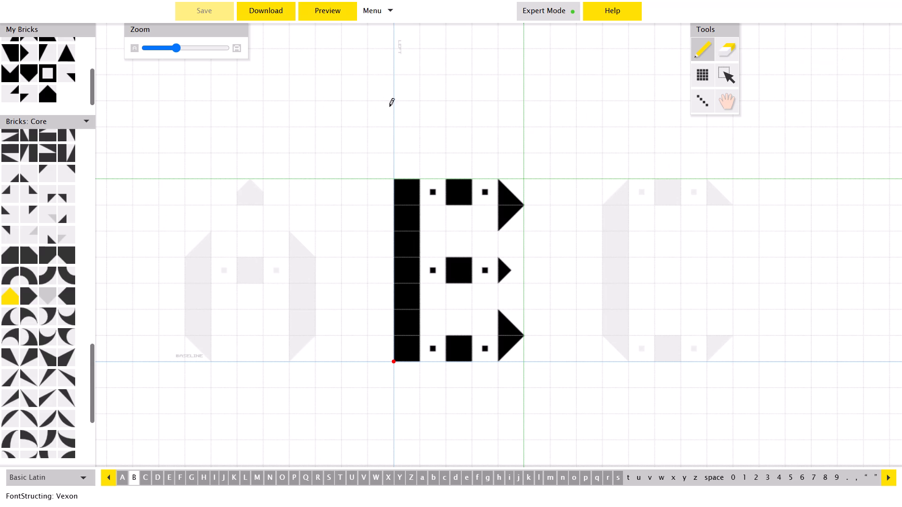
# Bevel the upper outer corner of the uppercase B's stem by swapping its top square for a diagonal half-square brick.
pyautogui.click(409, 197)
pyautogui.click(409, 197)
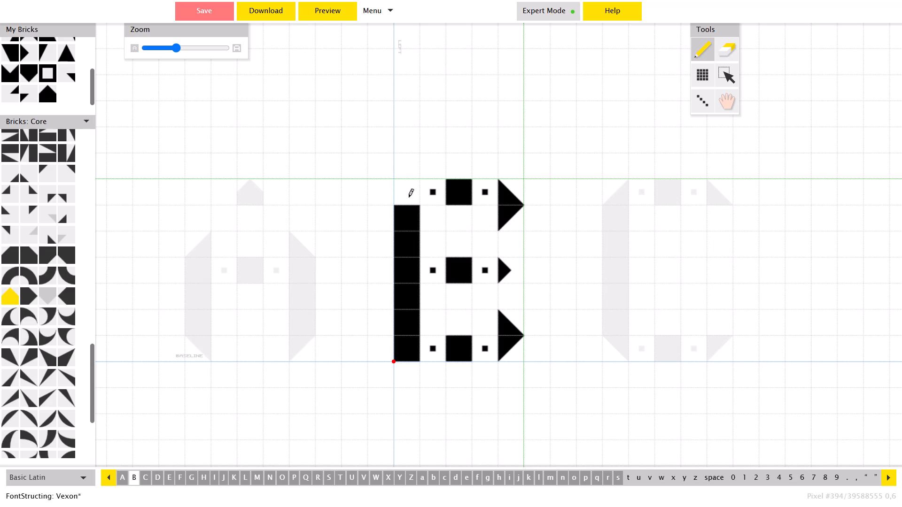
pyautogui.click(409, 197)
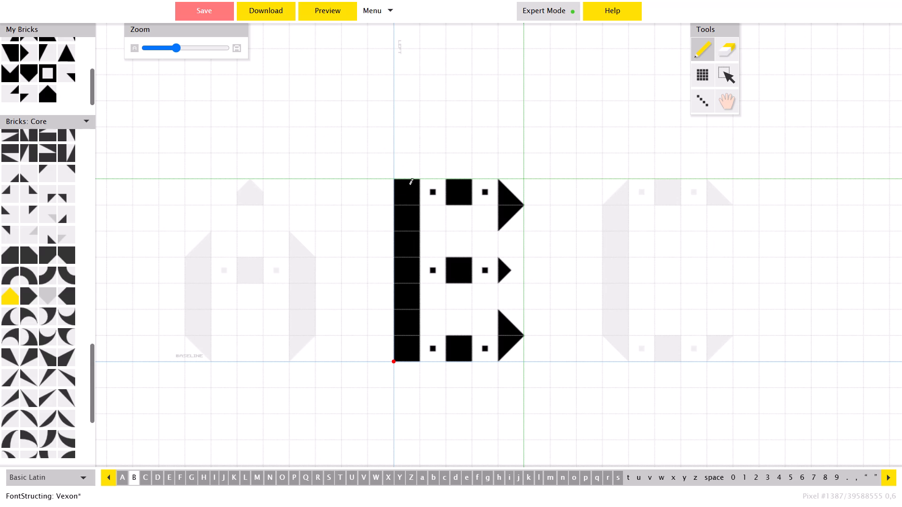
pyautogui.click(409, 186)
pyautogui.click(409, 186)
pyautogui.click(409, 186)
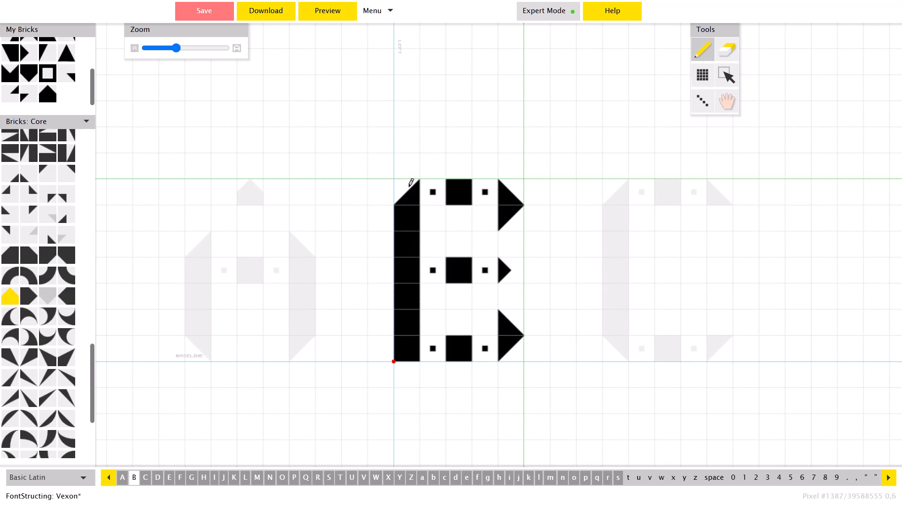
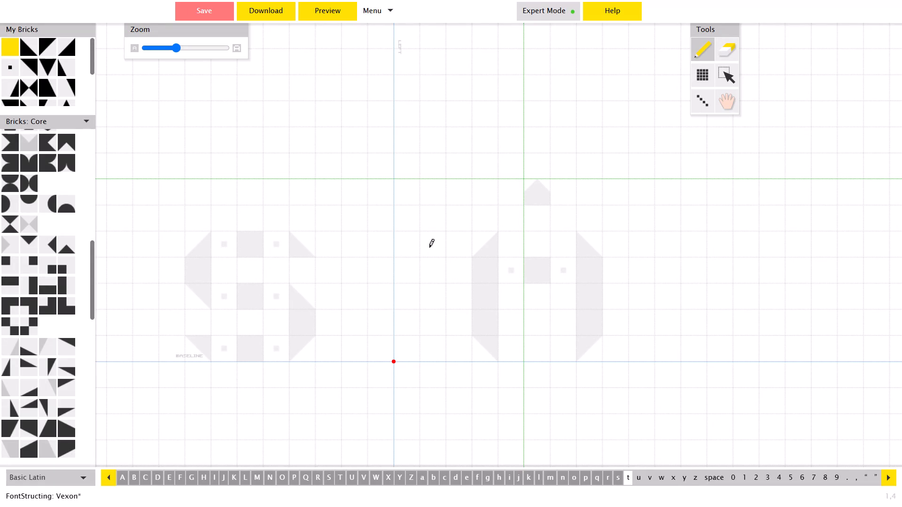
# Draw the lowercase t's stem six bricks tall from the baseline, full squares topped by a diagonal half-square brick sloping up toward the inner side.
pyautogui.doubleClick(433, 227)
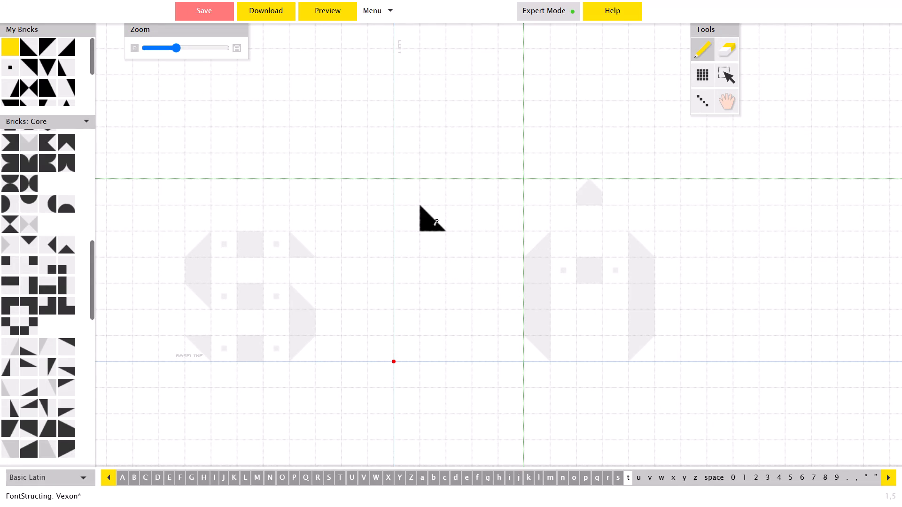
pyautogui.click(433, 227)
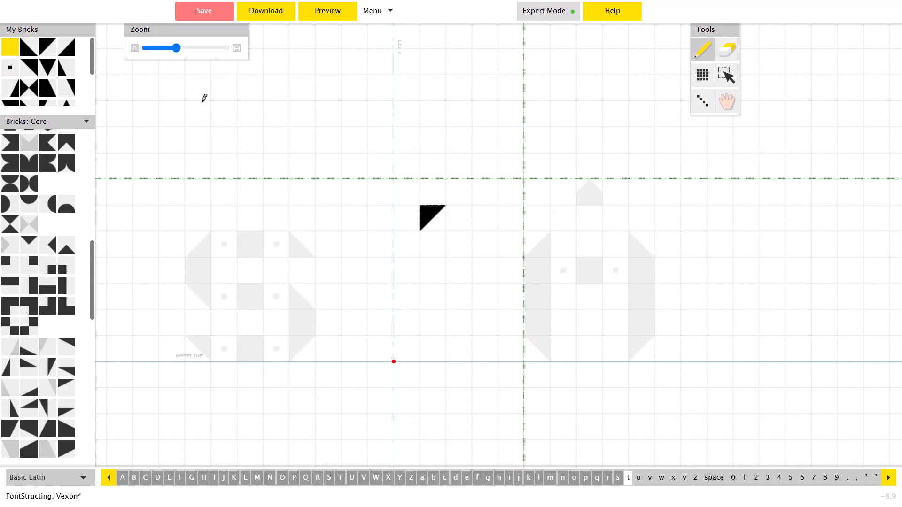
pyautogui.click(8, 42)
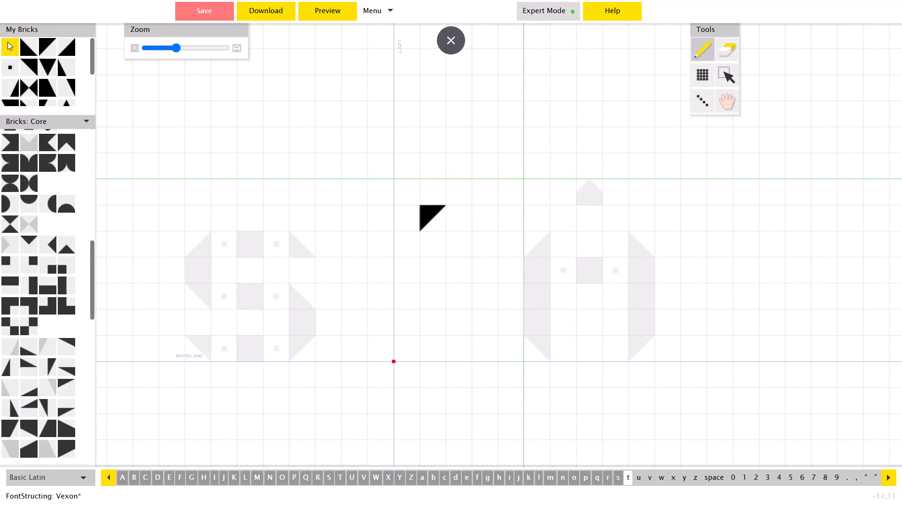
pyautogui.moveTo(432, 223); pyautogui.dragTo(438, 302)
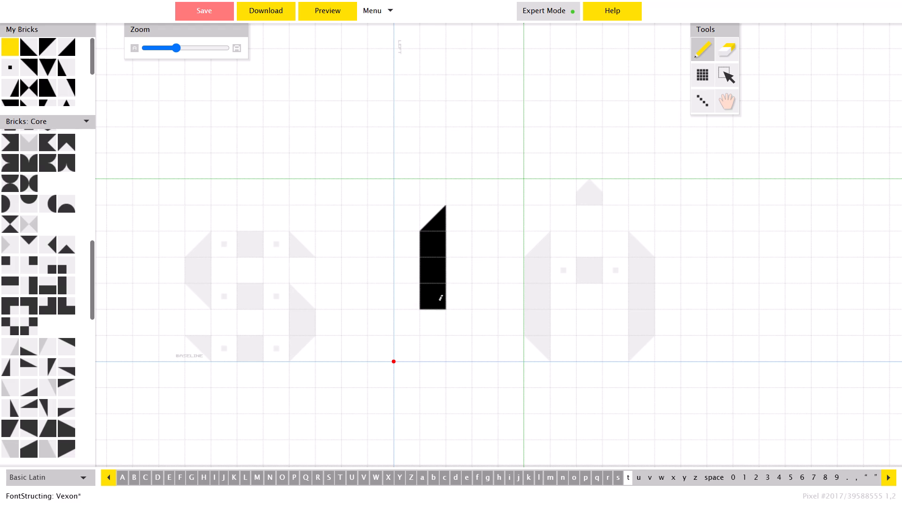
pyautogui.moveTo(438, 302); pyautogui.dragTo(438, 303)
pyautogui.click(438, 319)
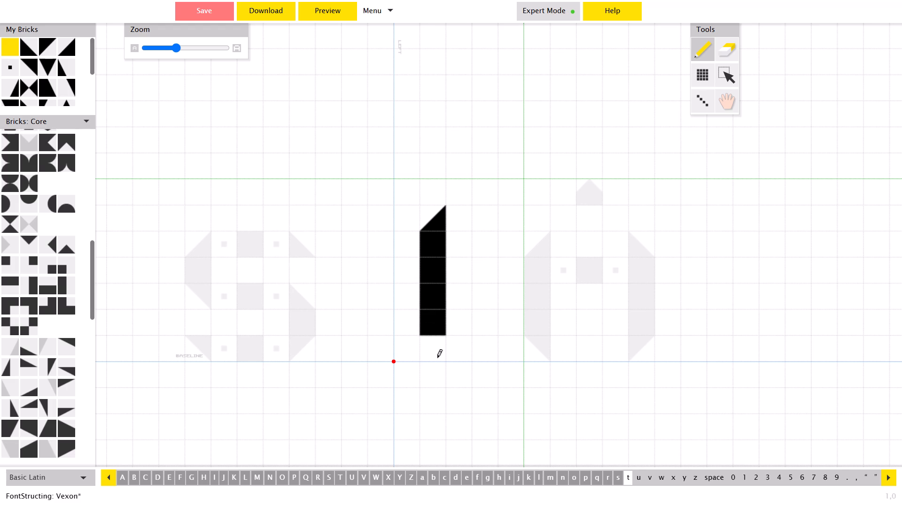
pyautogui.click(437, 357)
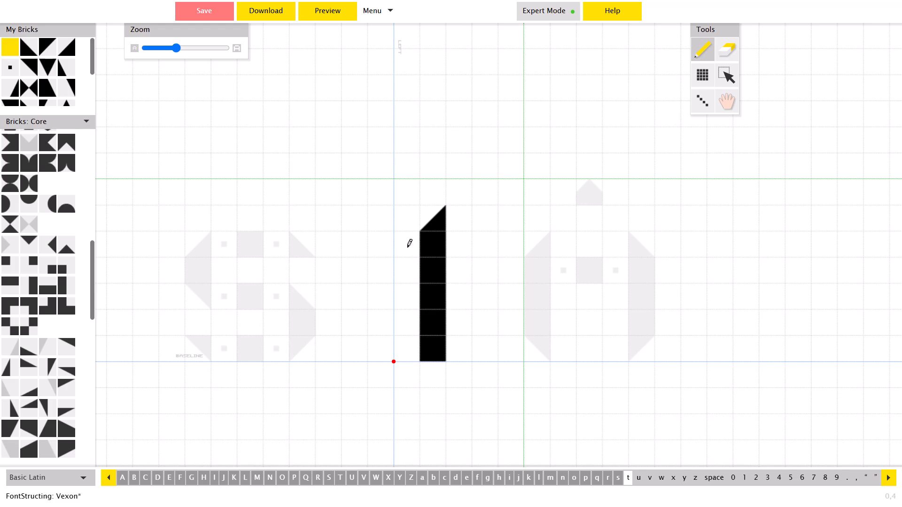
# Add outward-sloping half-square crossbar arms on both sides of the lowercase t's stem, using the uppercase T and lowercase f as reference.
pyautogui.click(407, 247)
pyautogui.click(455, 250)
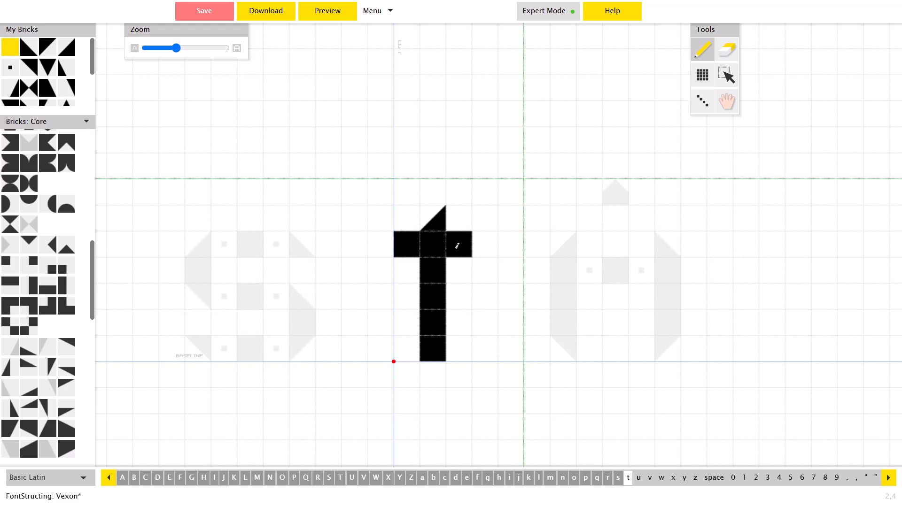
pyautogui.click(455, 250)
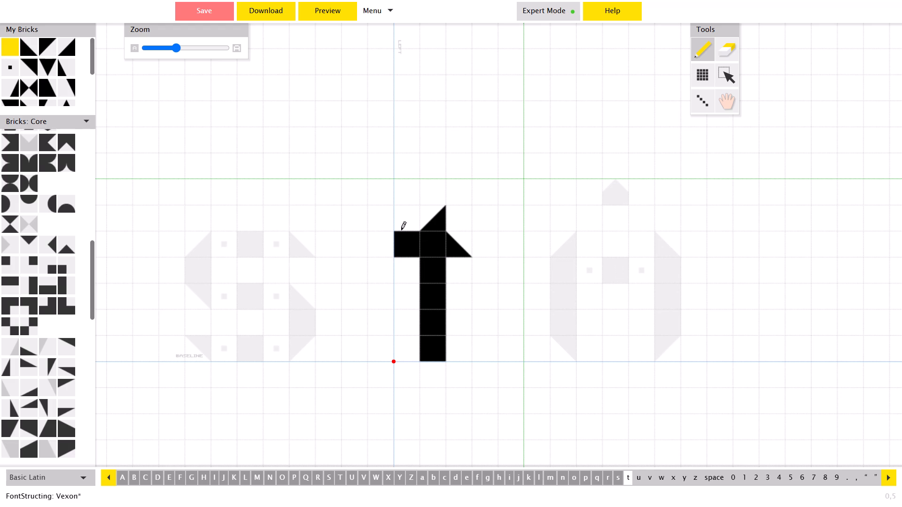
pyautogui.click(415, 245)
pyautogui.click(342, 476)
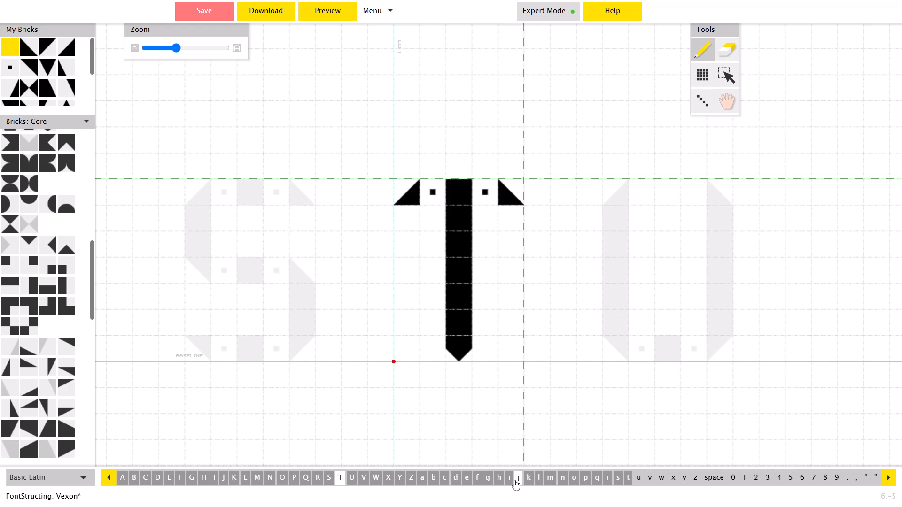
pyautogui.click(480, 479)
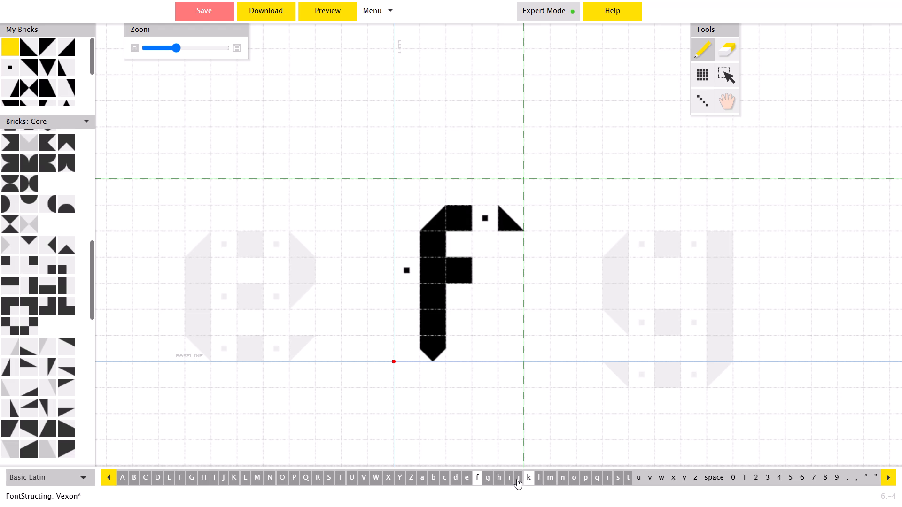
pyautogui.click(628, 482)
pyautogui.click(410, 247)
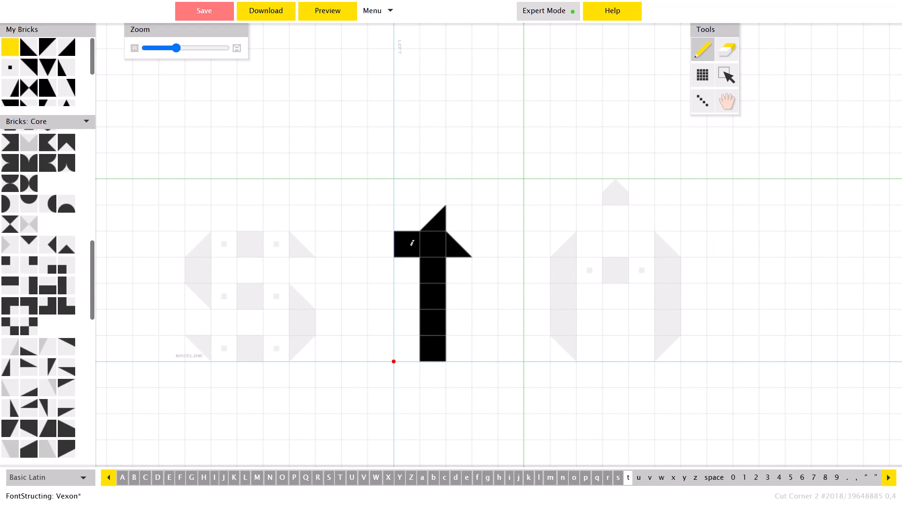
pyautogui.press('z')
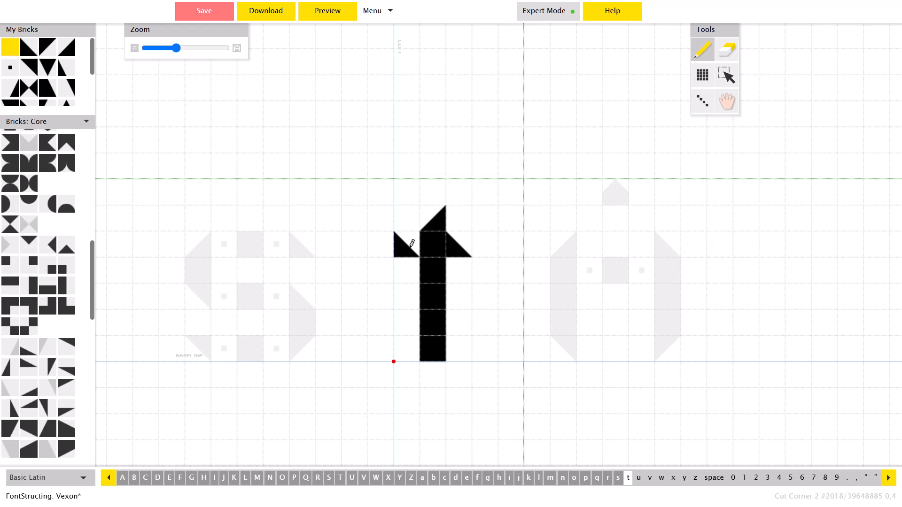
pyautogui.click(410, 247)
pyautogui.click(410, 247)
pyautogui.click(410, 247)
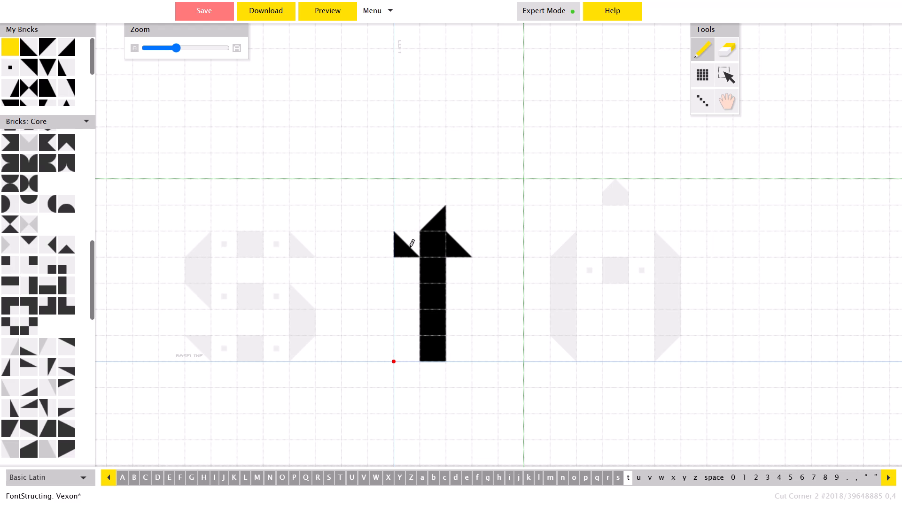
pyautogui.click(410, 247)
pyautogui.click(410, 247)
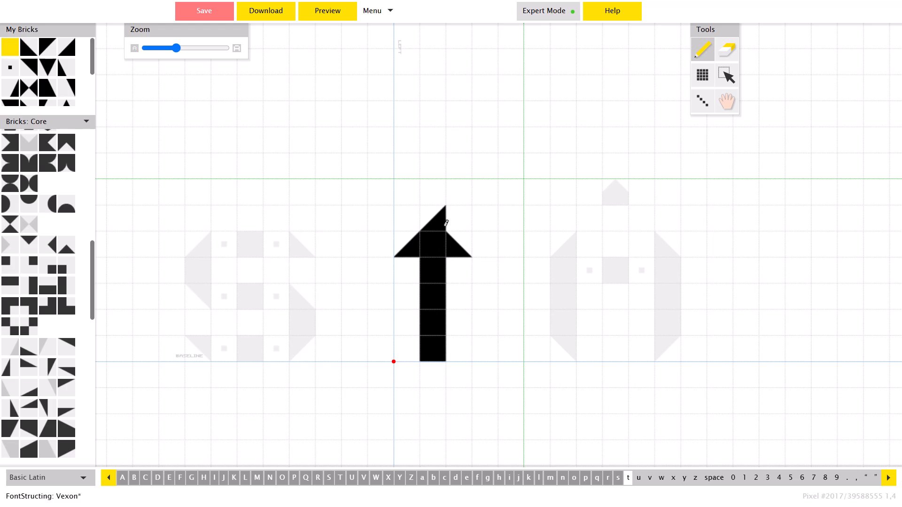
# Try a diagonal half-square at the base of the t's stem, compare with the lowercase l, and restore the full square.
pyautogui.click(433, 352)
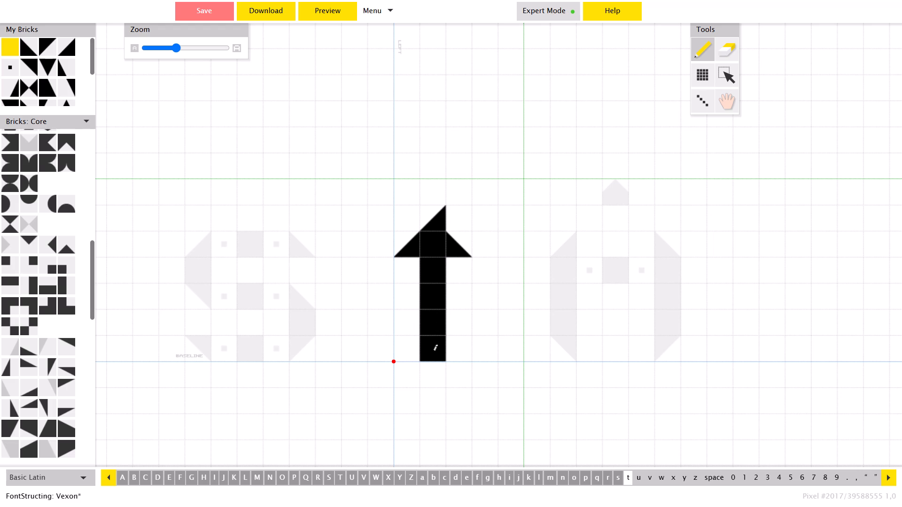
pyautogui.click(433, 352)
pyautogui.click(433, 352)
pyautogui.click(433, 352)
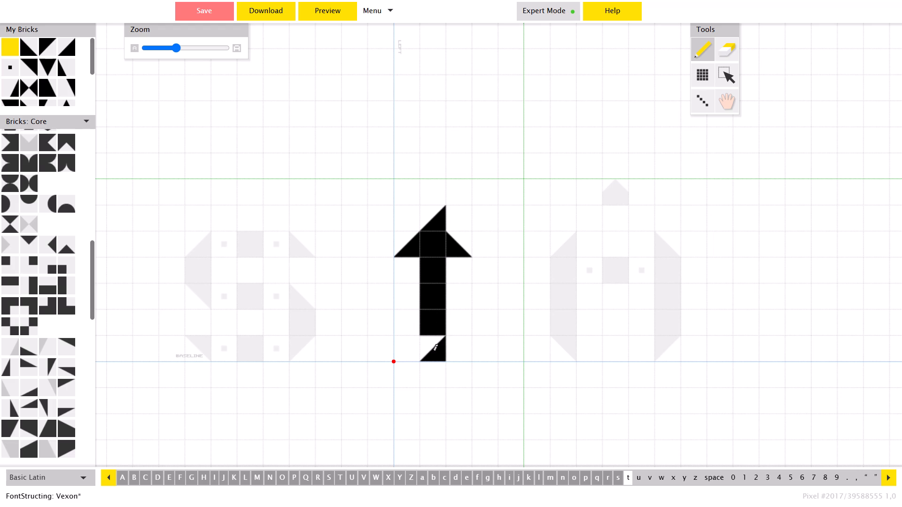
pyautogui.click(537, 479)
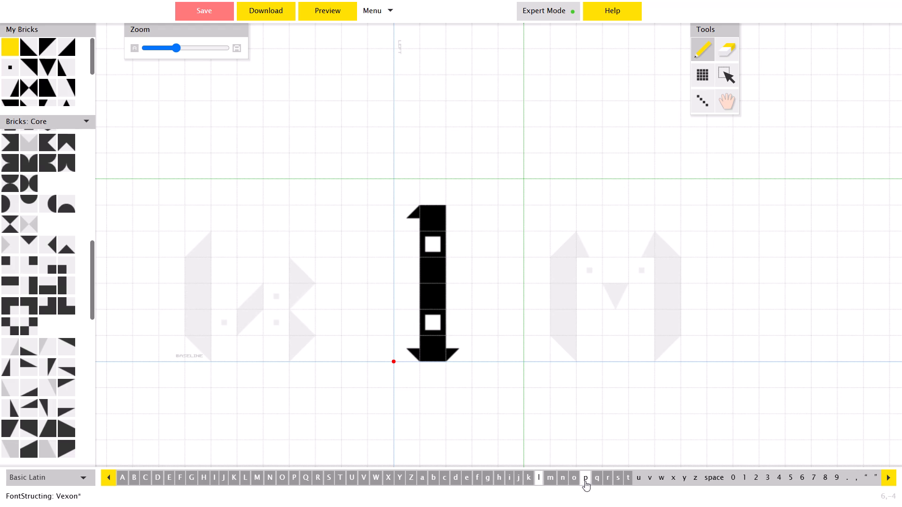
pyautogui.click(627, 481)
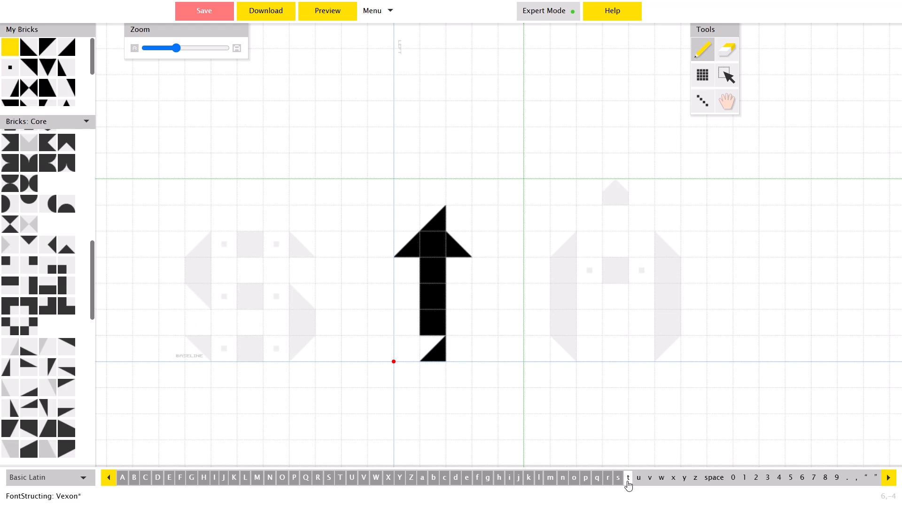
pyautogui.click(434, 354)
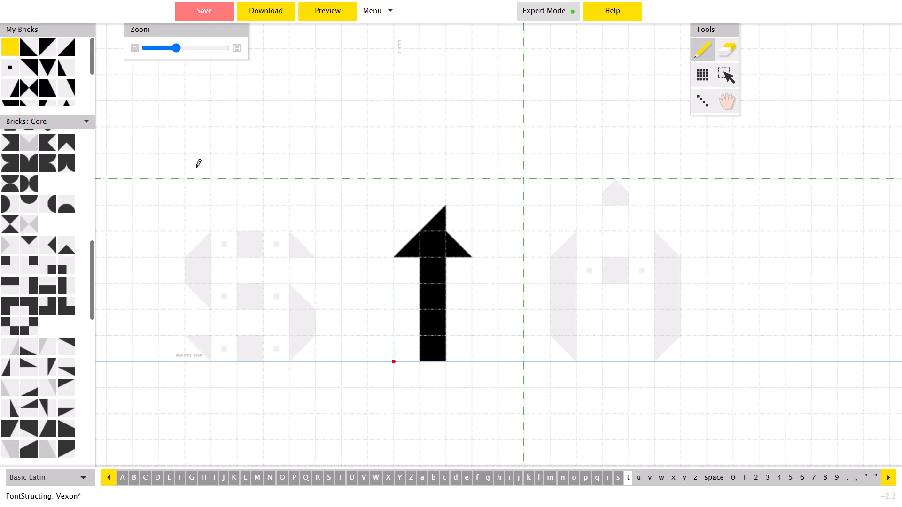
# Add a diagonal half-square foot beside the base of the lowercase t's stem, pointing outward along the baseline.
pyautogui.click(453, 354)
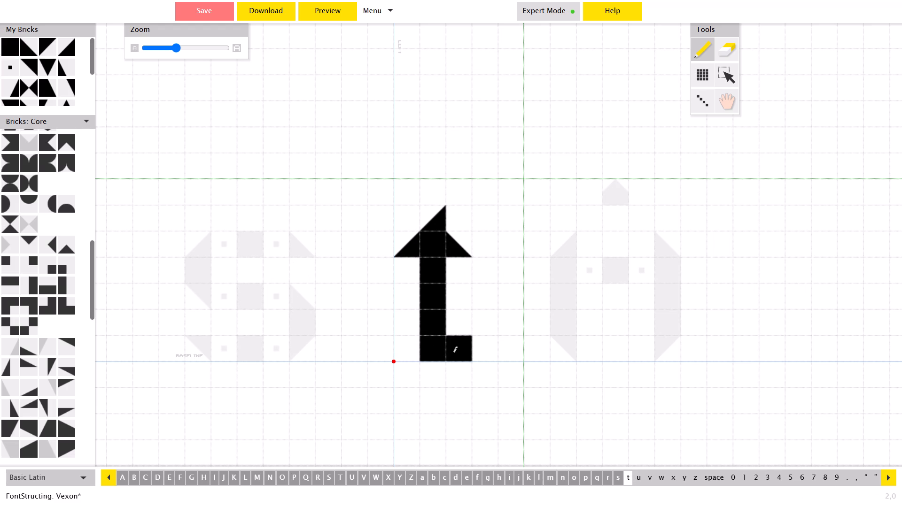
pyautogui.click(453, 354)
pyautogui.click(453, 354)
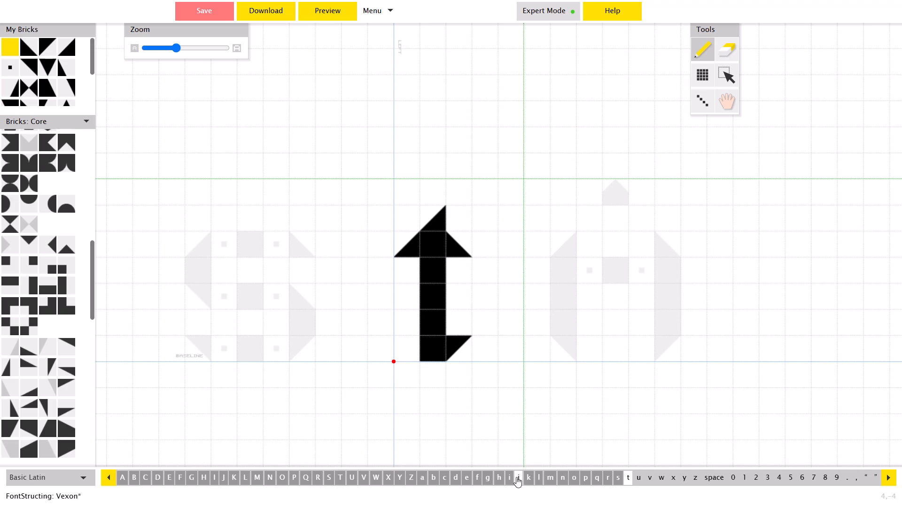
# Compare the t with the lowercase f and the letter preview, and square off the top of its stem with a full brick.
pyautogui.click(478, 475)
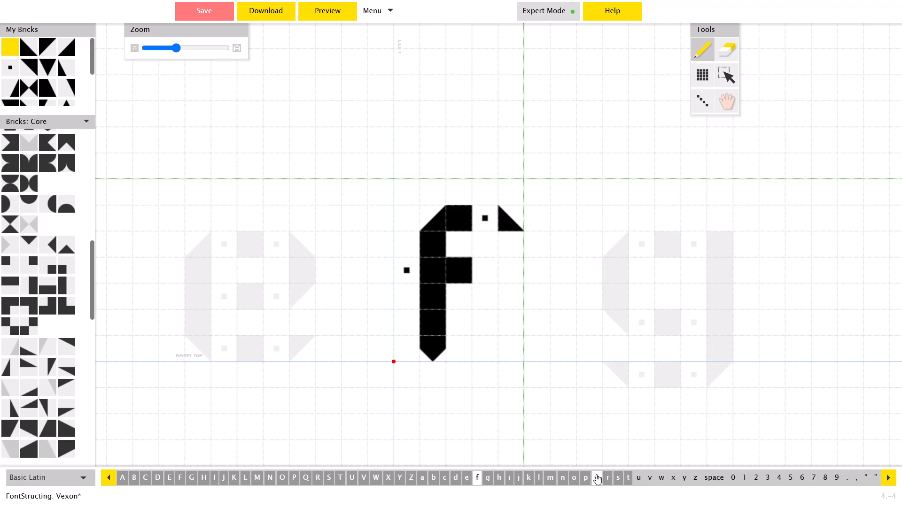
pyautogui.click(629, 479)
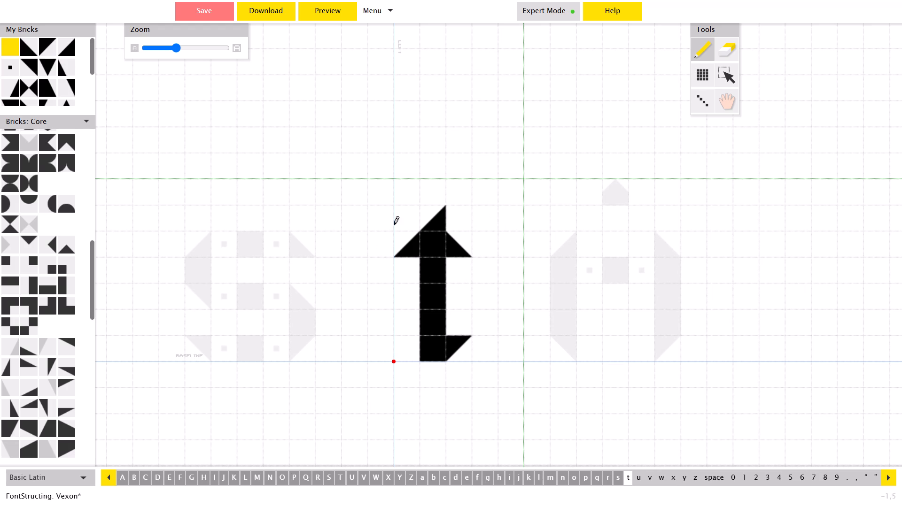
pyautogui.click(330, 8)
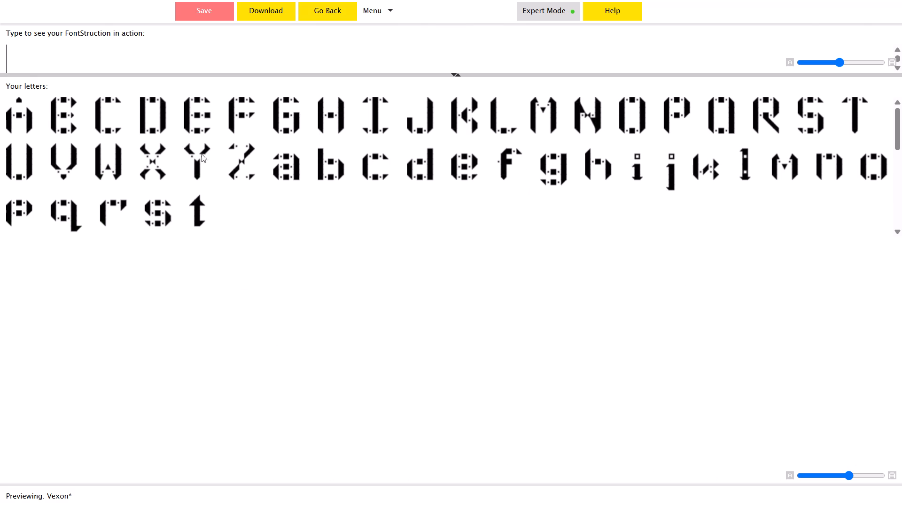
pyautogui.click(357, 32)
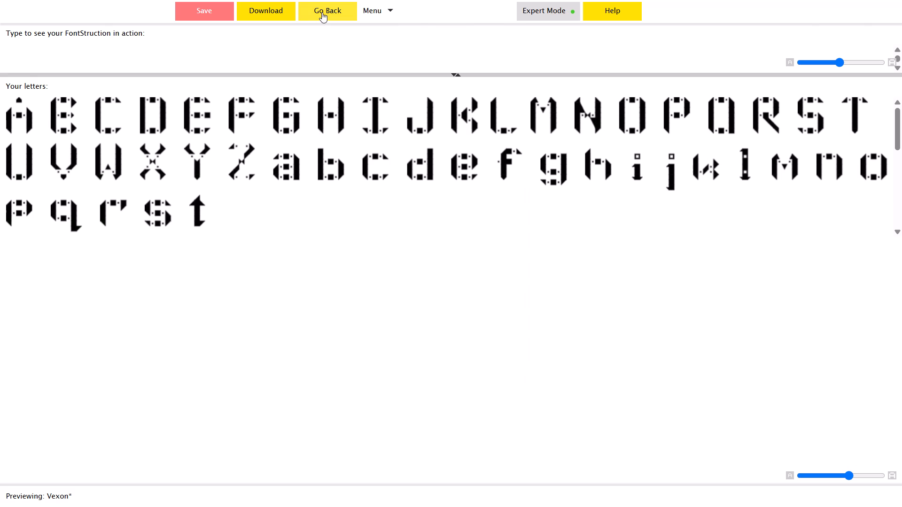
pyautogui.click(322, 12)
pyautogui.click(430, 229)
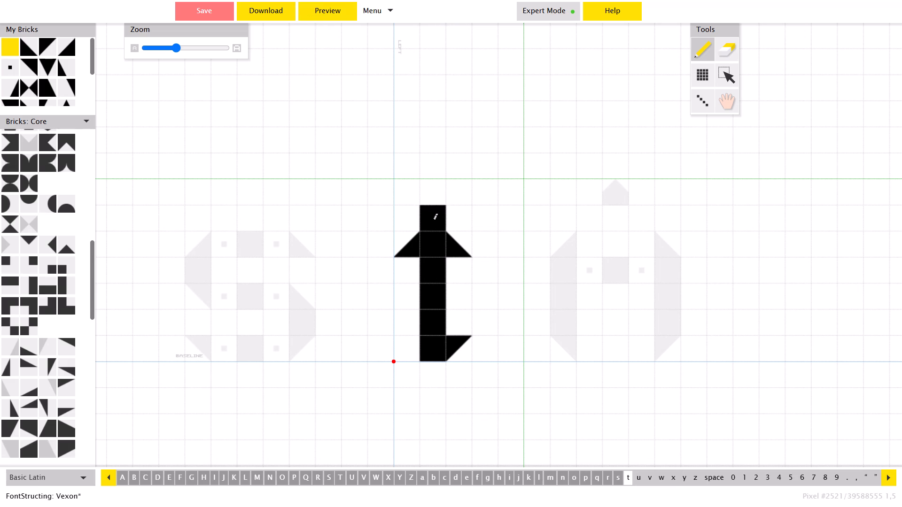
pyautogui.click(343, 10)
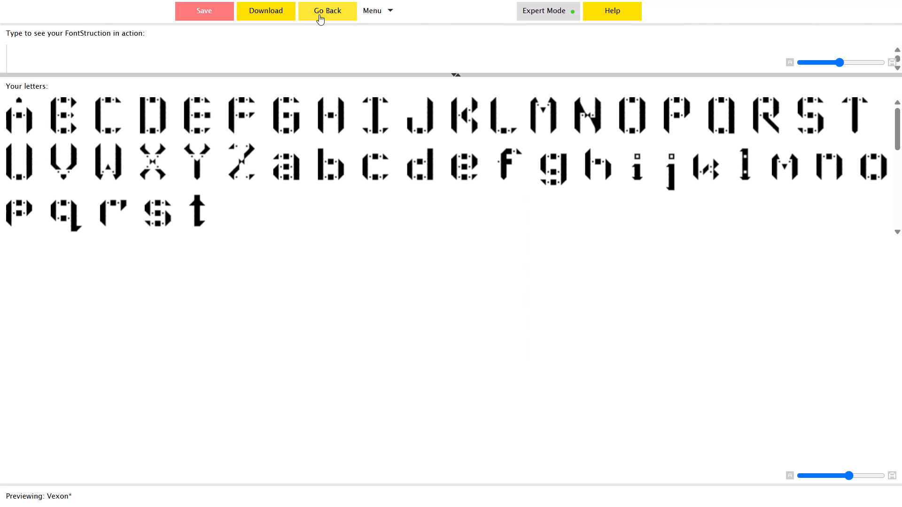
pyautogui.click(317, 11)
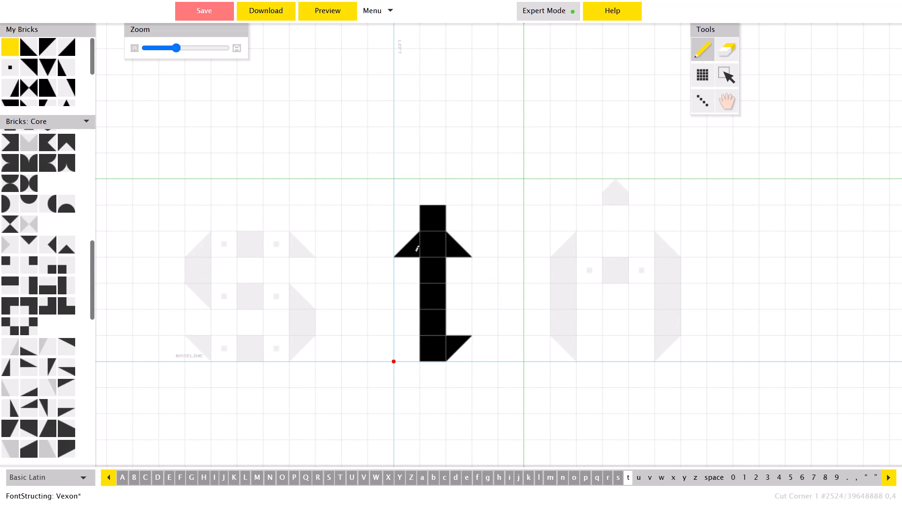
# Replace the t's triangular crossbar arms with a small square dot brick on each side of the stem and check the letter preview.
pyautogui.click(8, 68)
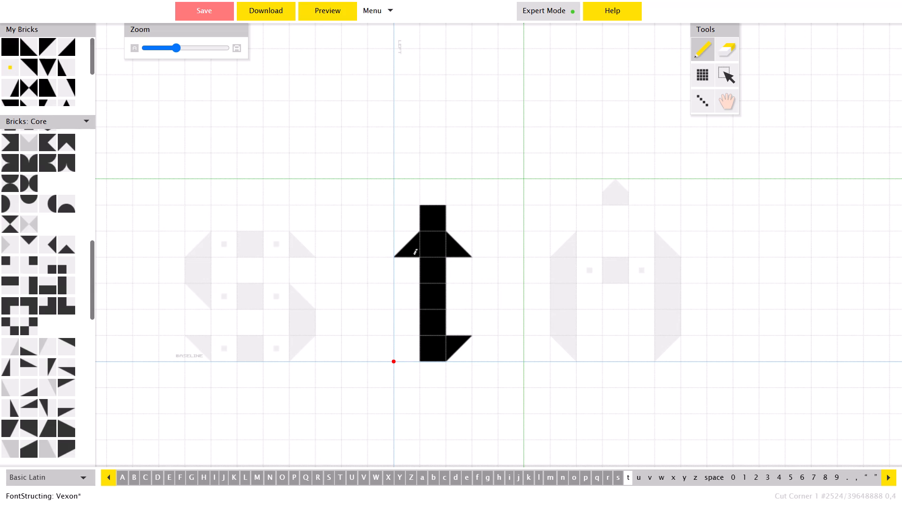
pyautogui.click(406, 257)
pyautogui.click(407, 247)
pyautogui.click(456, 246)
pyautogui.press('e')
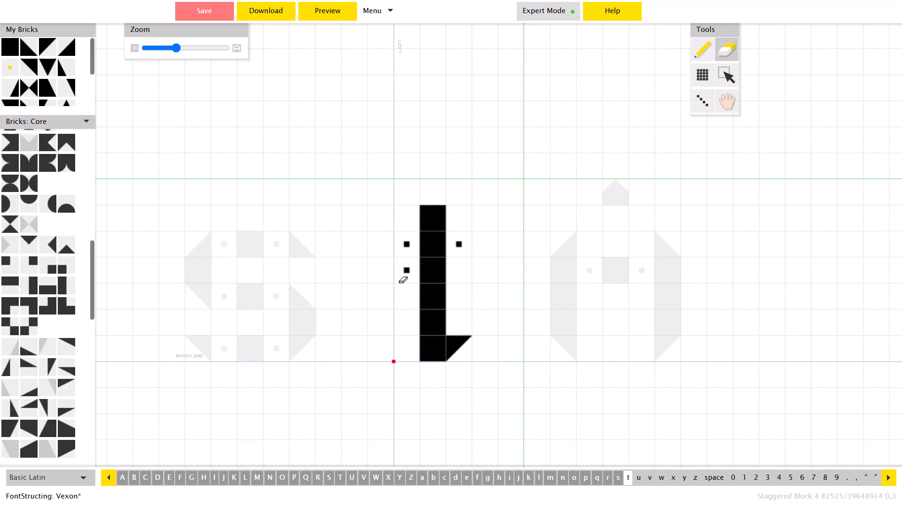
pyautogui.click(335, 8)
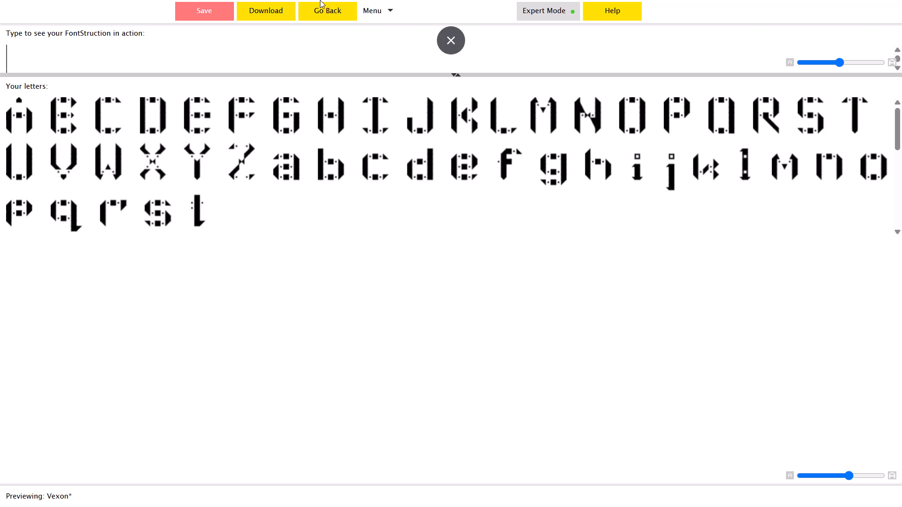
# Erase the stray dot brick below the left crossbar arm of the lowercase t and check the letter preview.
pyautogui.click(323, 8)
pyautogui.press('e')
pyautogui.click(411, 272)
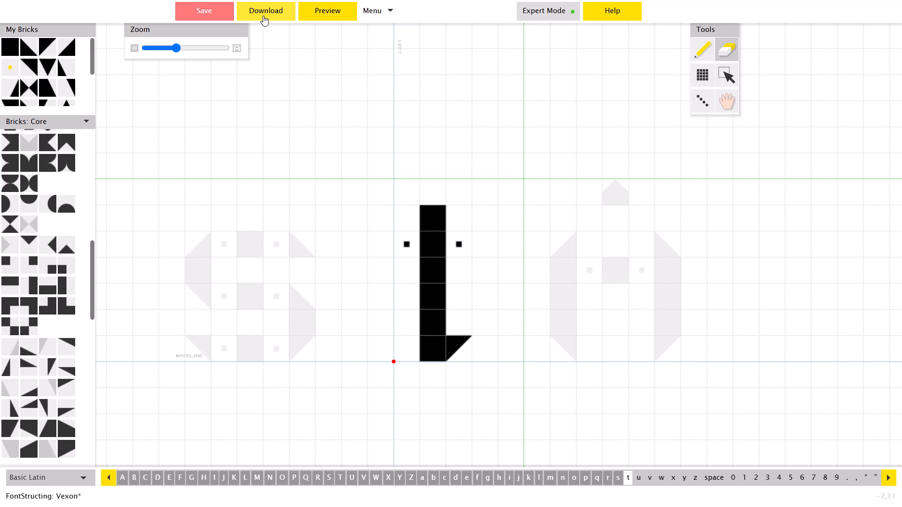
pyautogui.click(334, 14)
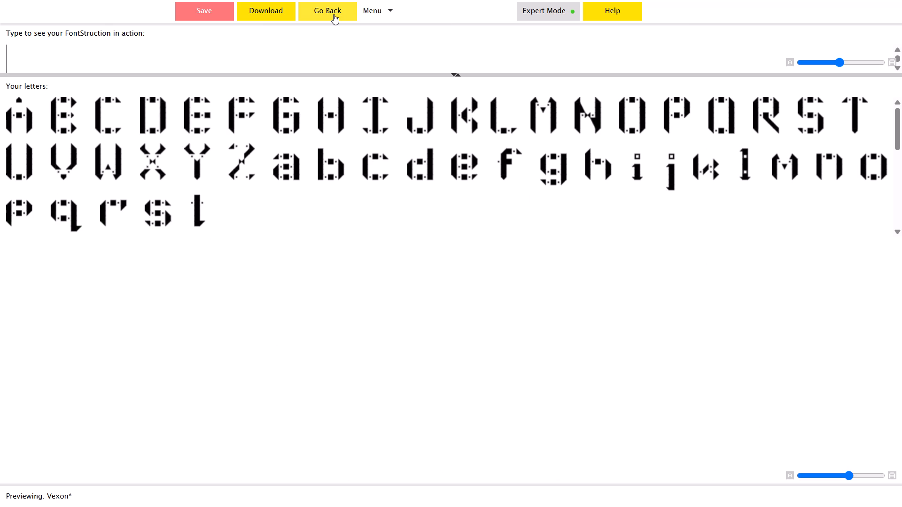
# Replace the t's two crossbar dots with diagonal half-squares sloping down and outward from the stem, and check the letter preview.
pyautogui.click(325, 10)
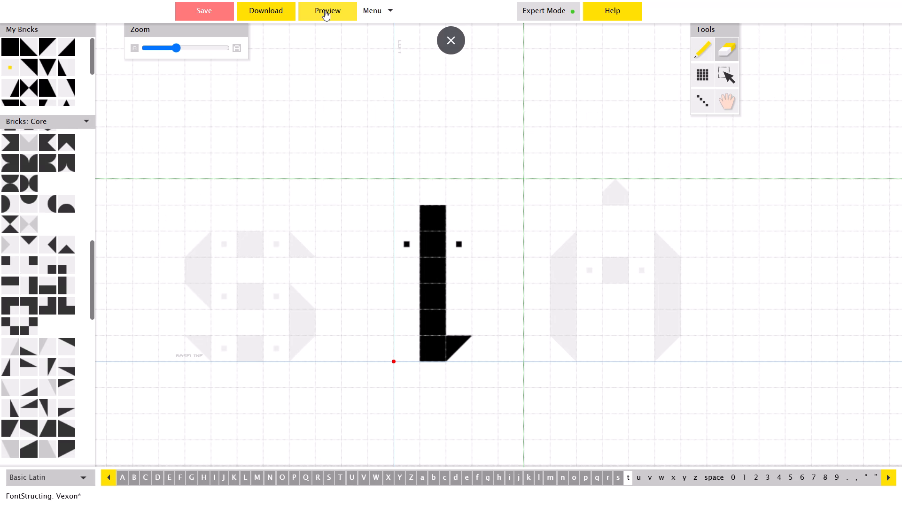
pyautogui.click(8, 48)
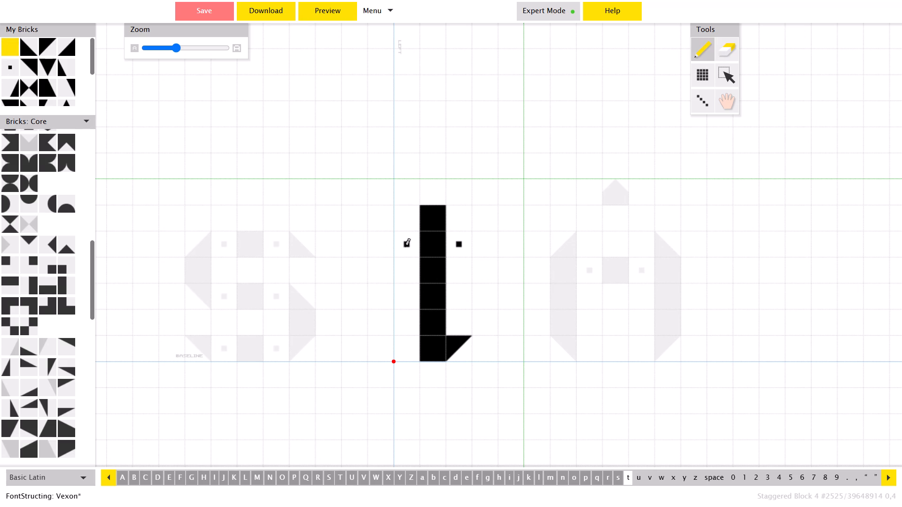
pyautogui.click(408, 246)
pyautogui.click(455, 249)
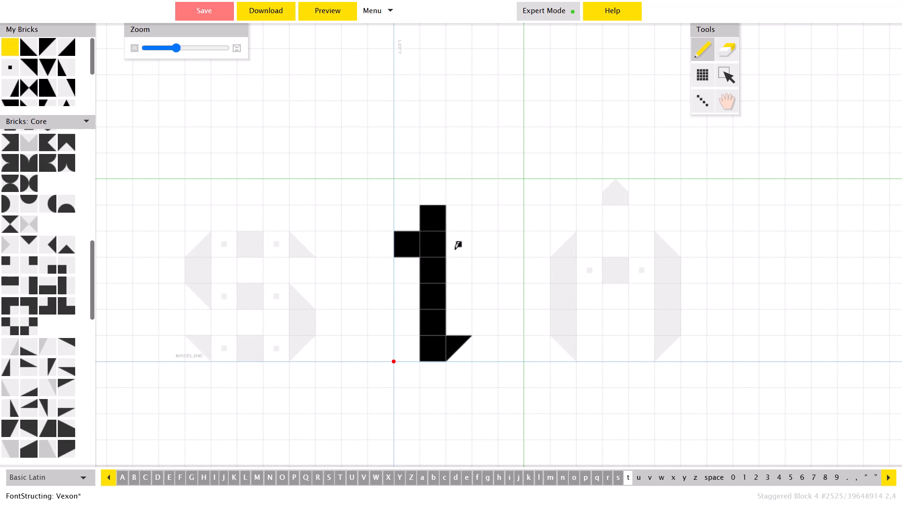
pyautogui.click(405, 243)
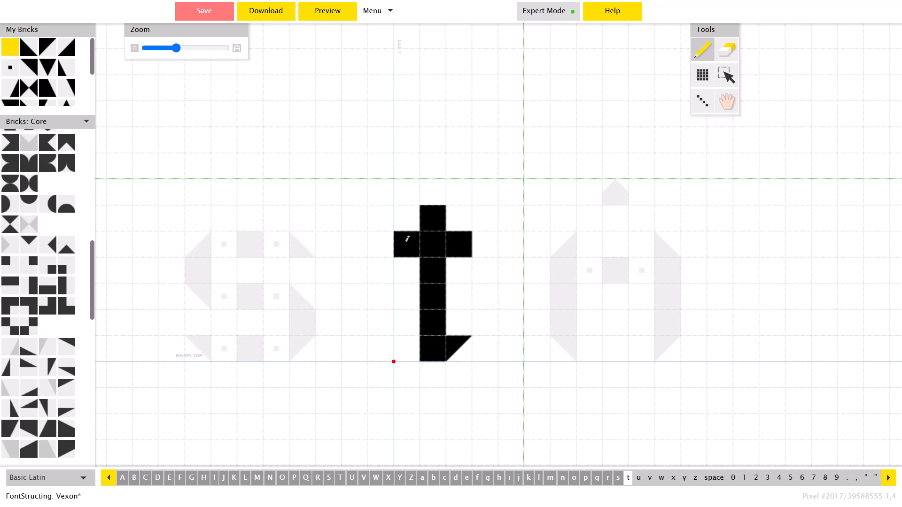
pyautogui.click(405, 243)
pyautogui.click(405, 243)
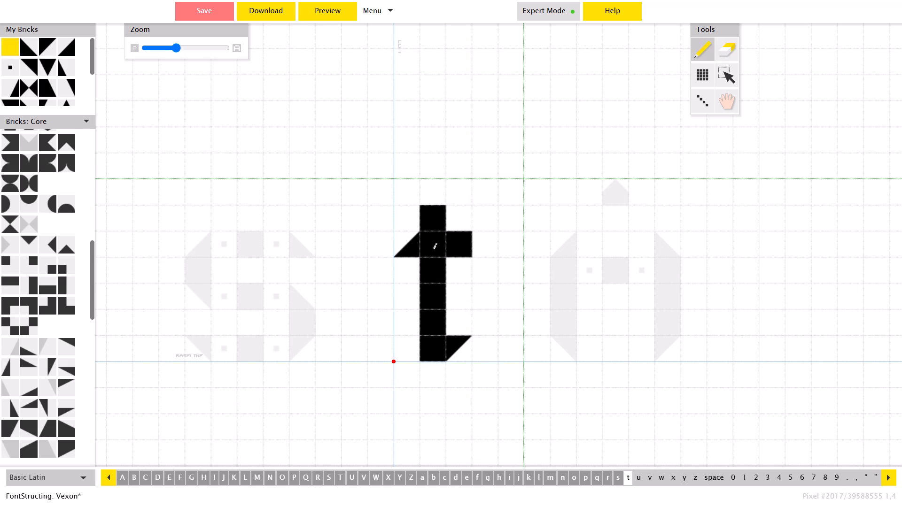
pyautogui.click(459, 244)
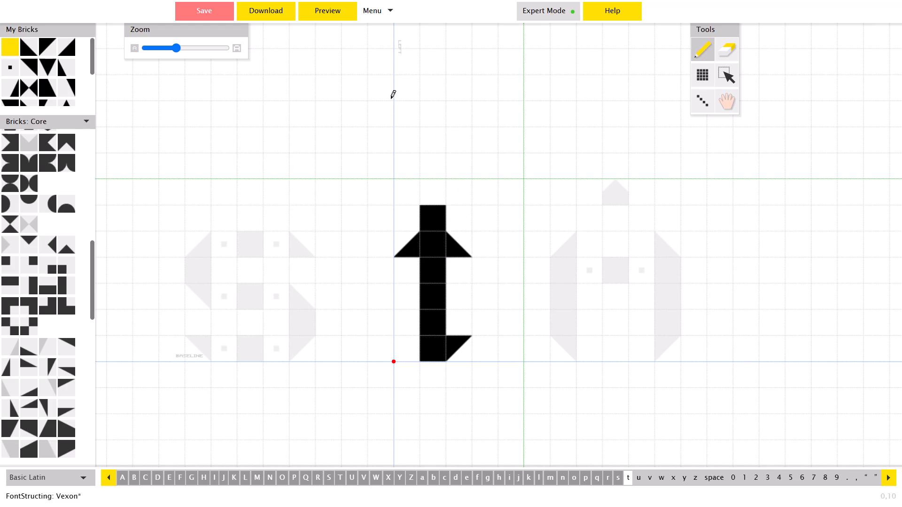
pyautogui.click(328, 12)
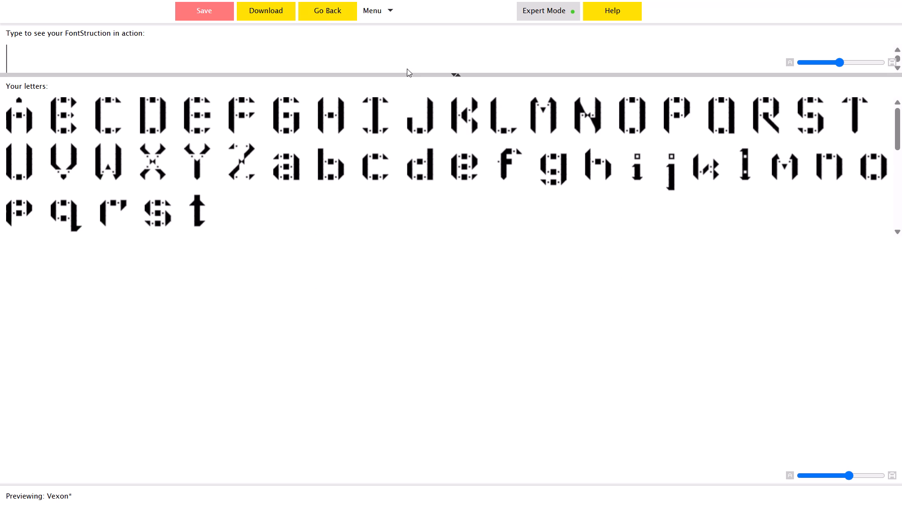
# Change the t's stem base to a diagonal half-square with its lower-left corner cut off, and check the letter preview.
pyautogui.click(341, 8)
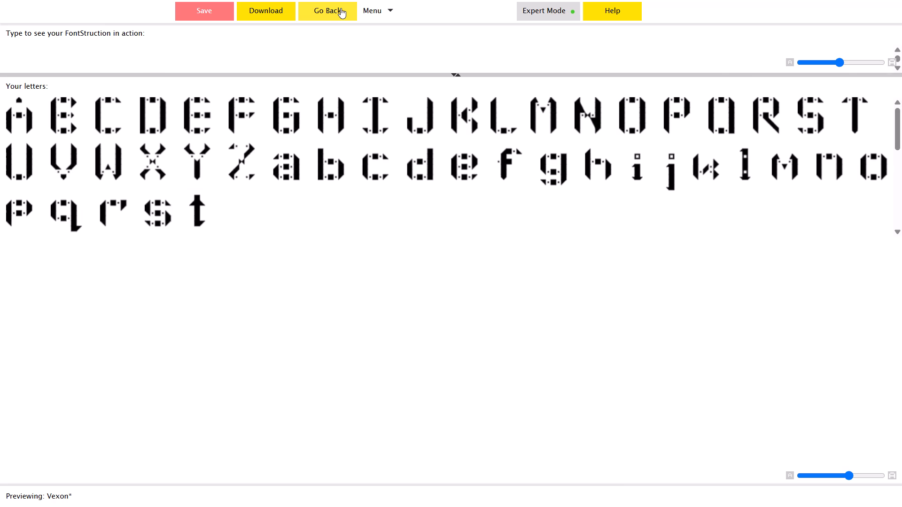
pyautogui.click(428, 352)
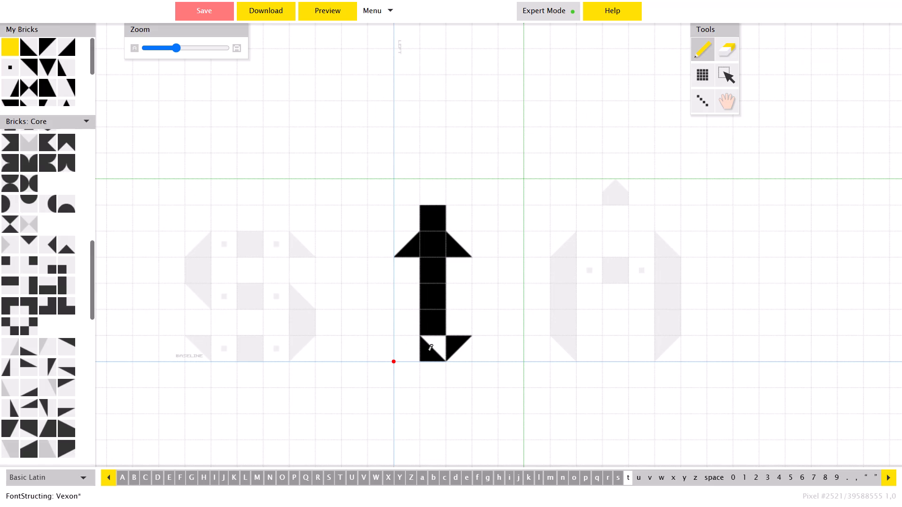
pyautogui.click(428, 352)
pyautogui.click(428, 352)
pyautogui.click(428, 352)
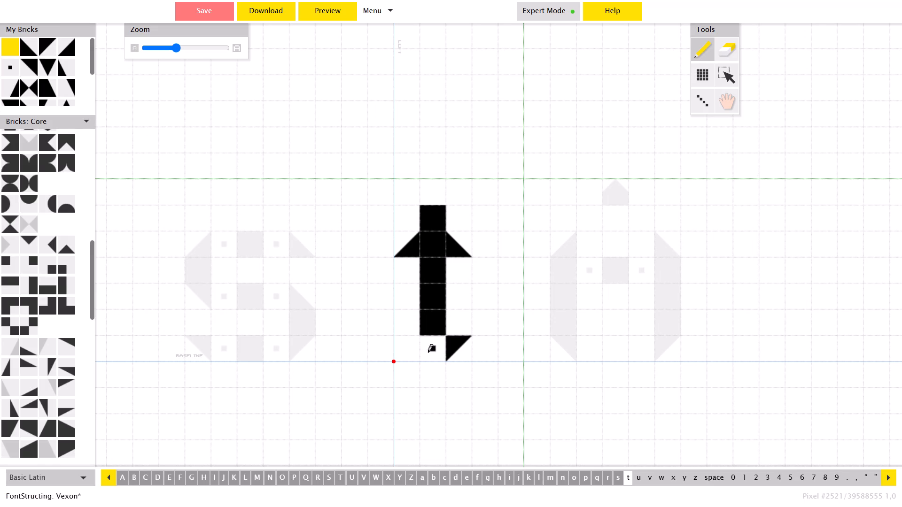
pyautogui.click(428, 352)
pyautogui.click(322, 11)
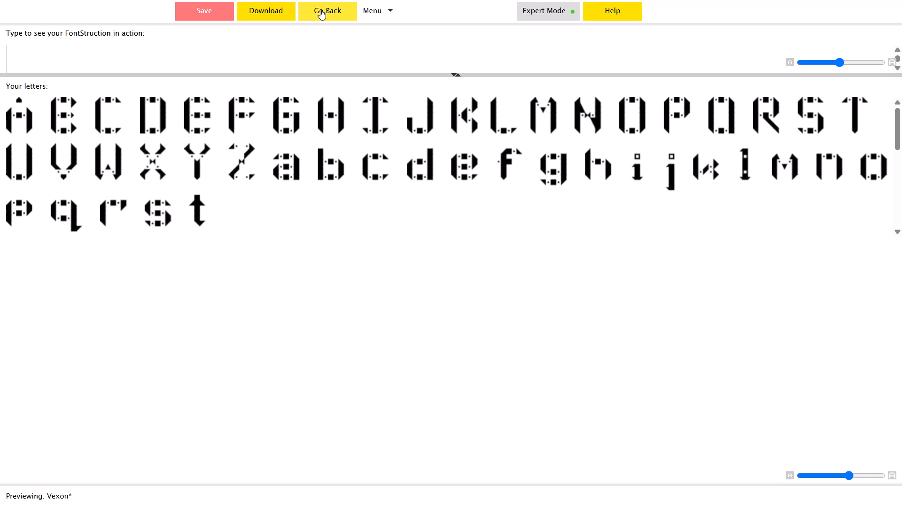
# Save the Vexon font.
pyautogui.click(210, 7)
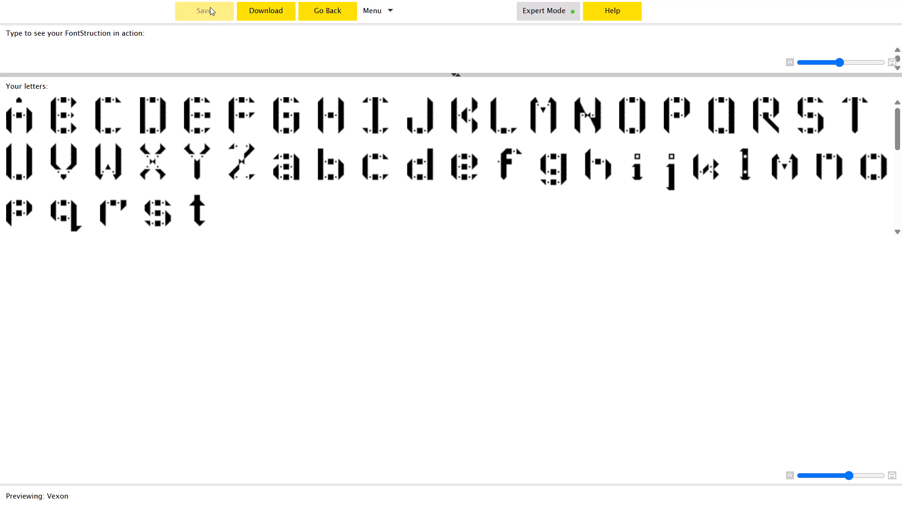